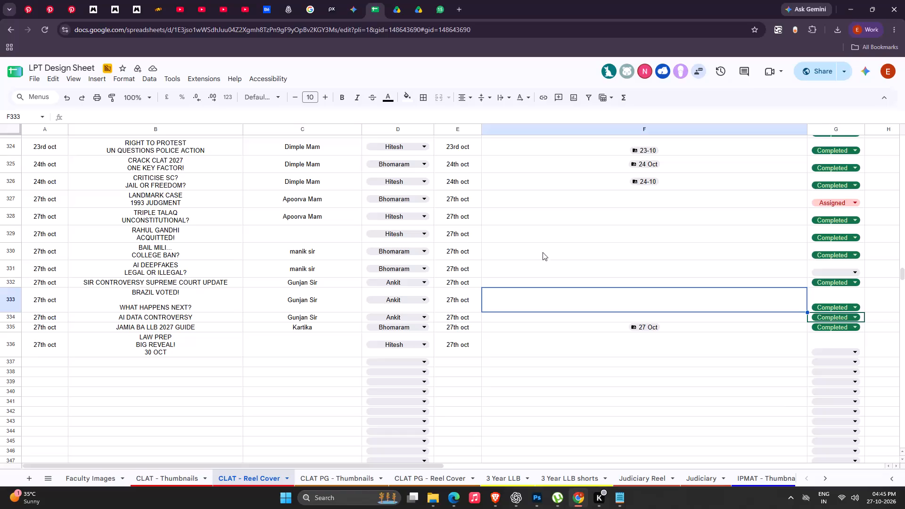
Play the song video open on YouTube and set the system volume to 73.
{"action": "left_click", "coordinate": [849, 493]}
{"action": "left_click", "coordinate": [851, 499]}
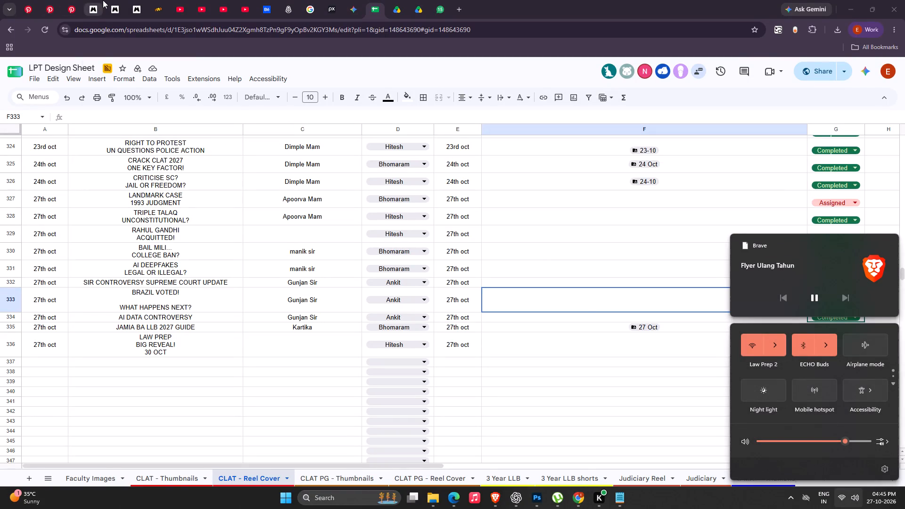
{"action": "left_click", "coordinate": [178, 0]}
{"action": "key", "text": "space"}
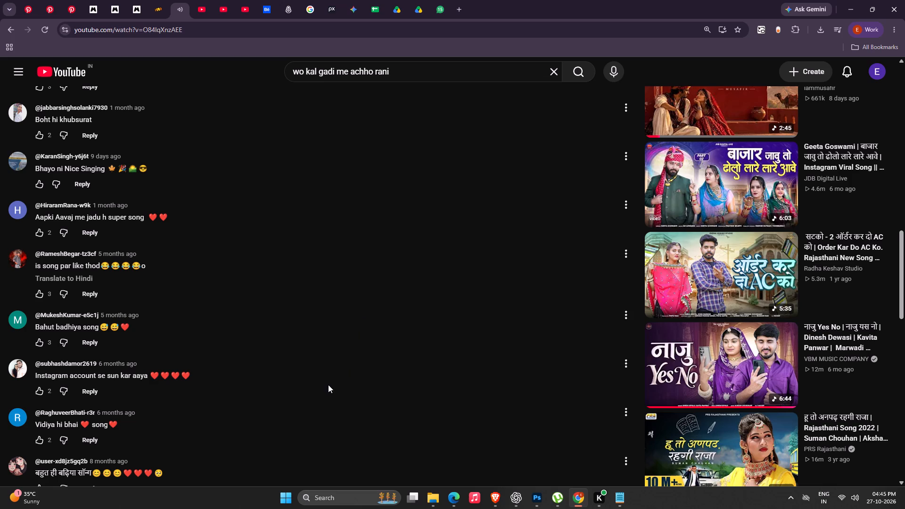
{"action": "key", "text": "space"}
{"action": "left_click", "coordinate": [847, 495]}
{"action": "left_click", "coordinate": [838, 440]}
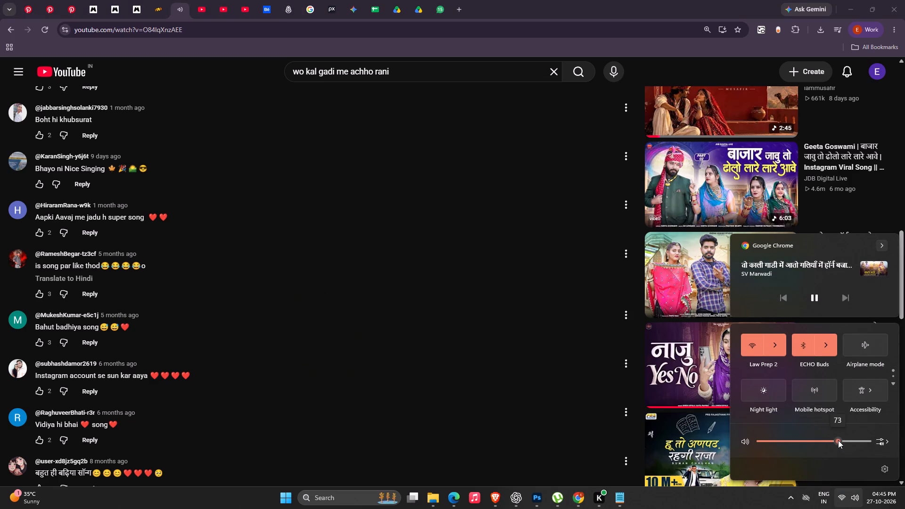
Switch to Photoshop and save and close the "JAMIA BA LLB 2027 GUIDE" reel cover document.
{"action": "left_click", "coordinate": [536, 496]}
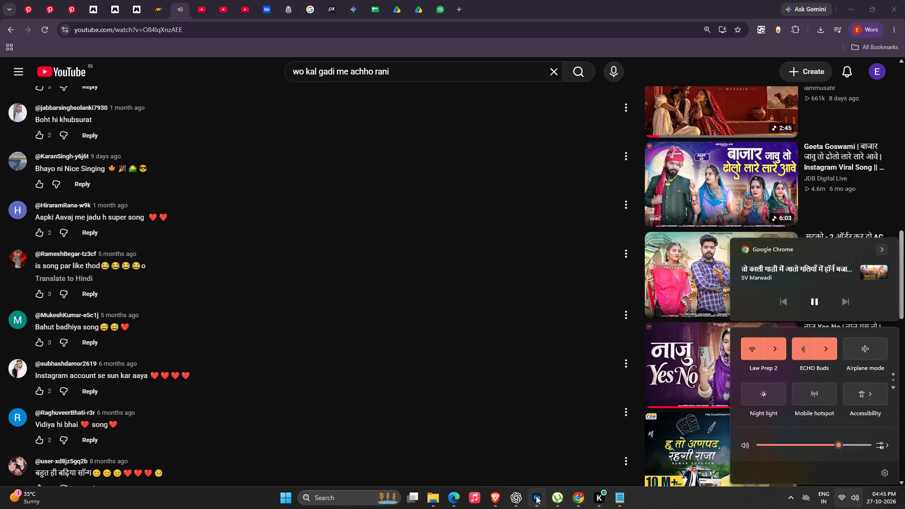
{"action": "key", "text": "space"}
{"action": "key", "text": "space"}
{"action": "key", "text": "space"}
{"action": "key", "text": "space"}
{"action": "key", "text": "space"}
{"action": "key", "text": "space"}
{"action": "key", "text": "space"}
{"action": "key", "text": "space"}
{"action": "left_click_drag", "start_coordinate": [487, 185], "coordinate": [371, 209]}
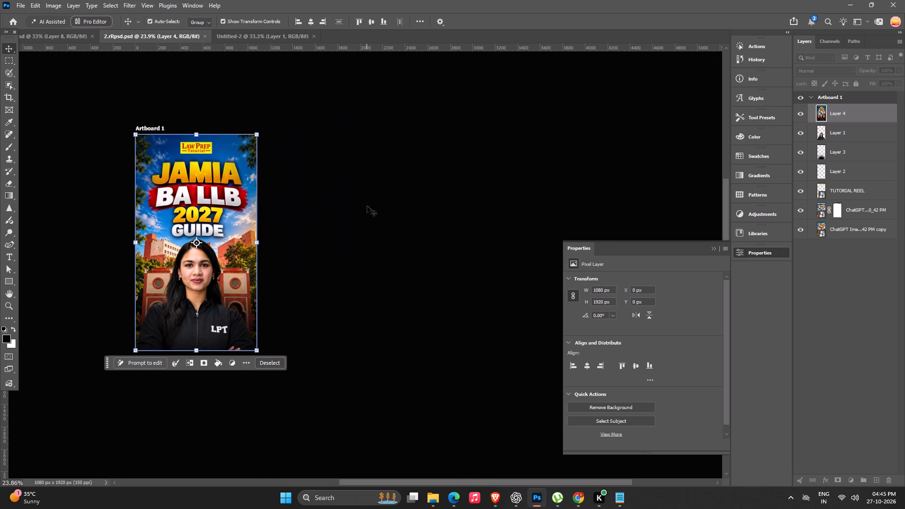
{"action": "key", "text": "ctrl+s"}
{"action": "key", "text": "ctrl+w"}
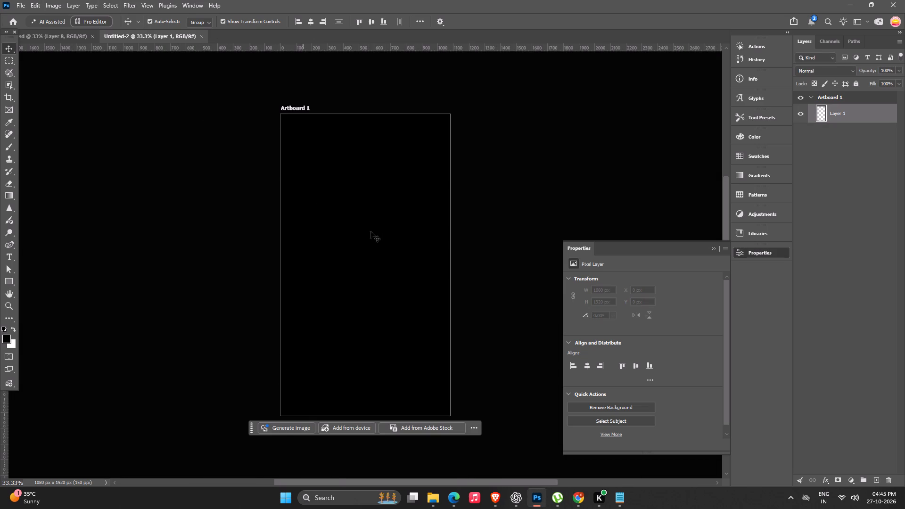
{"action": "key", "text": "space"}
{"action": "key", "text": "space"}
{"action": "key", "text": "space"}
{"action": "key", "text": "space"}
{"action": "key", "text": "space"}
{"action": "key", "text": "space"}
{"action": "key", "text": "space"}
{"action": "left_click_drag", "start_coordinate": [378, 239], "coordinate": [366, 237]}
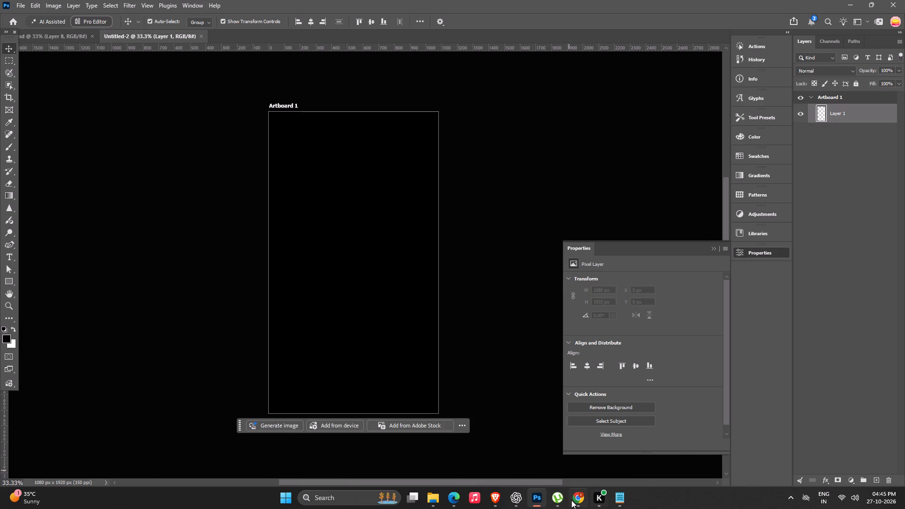
{"action": "left_click", "coordinate": [571, 500]}
{"action": "left_click", "coordinate": [375, 6]}
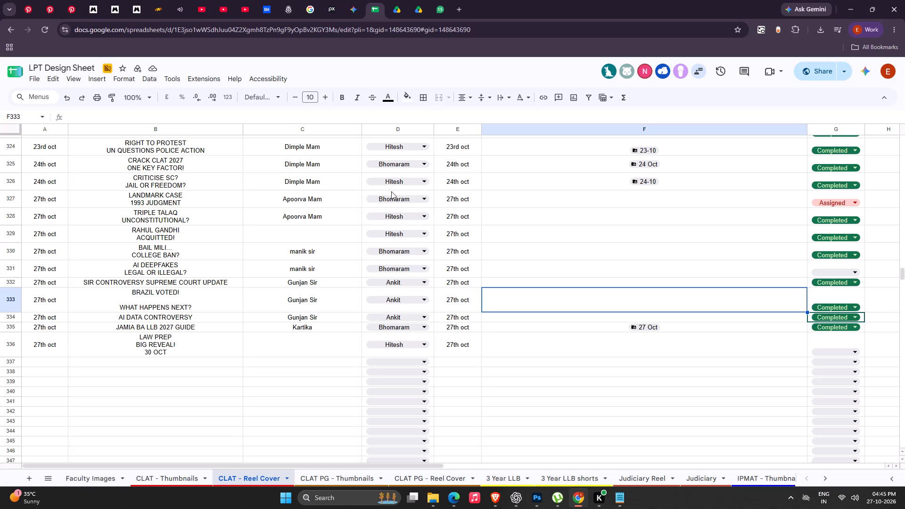
{"action": "left_click", "coordinate": [315, 324]}
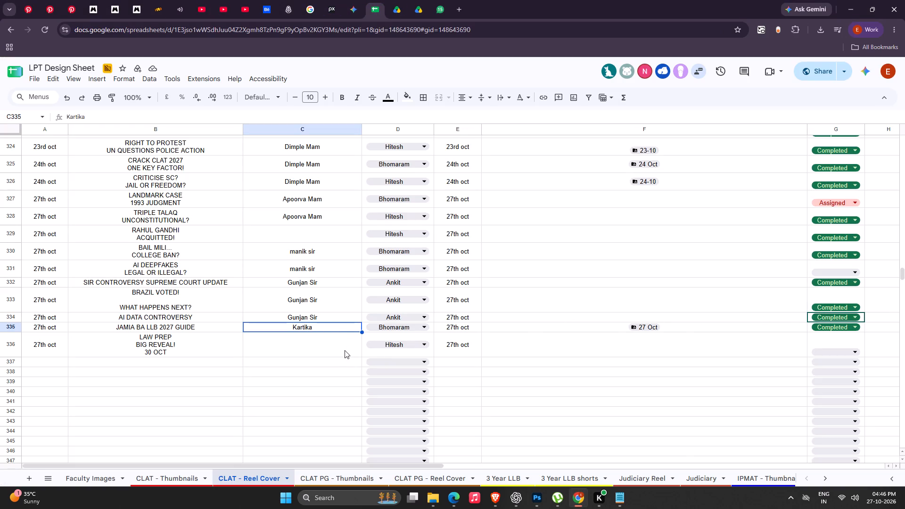
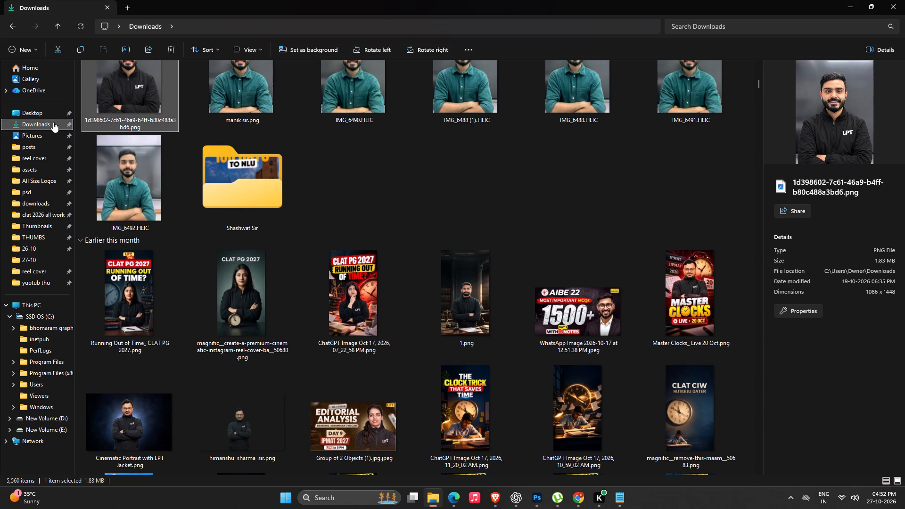
{"action": "left_click_drag", "start_coordinate": [128, 111], "coordinate": [539, 498]}
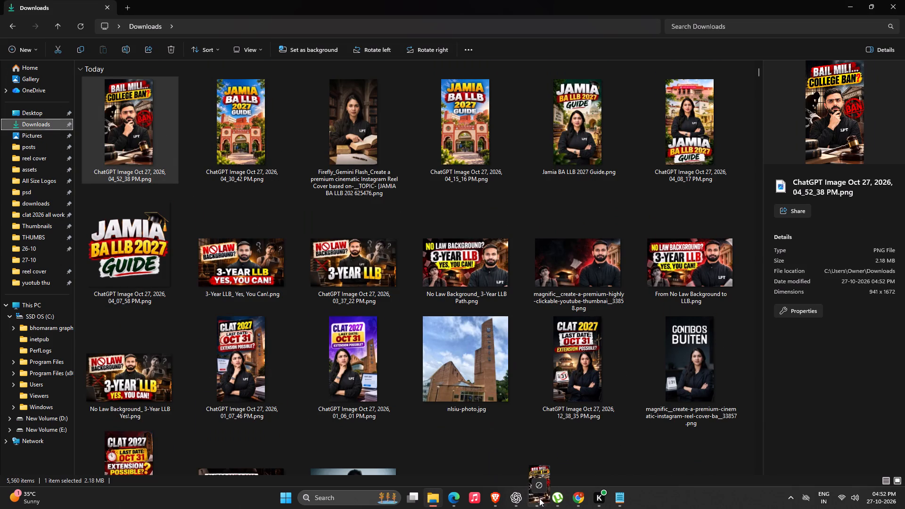
{"action": "left_click_drag", "start_coordinate": [539, 498], "coordinate": [416, 308]}
{"action": "key", "text": "Return"}
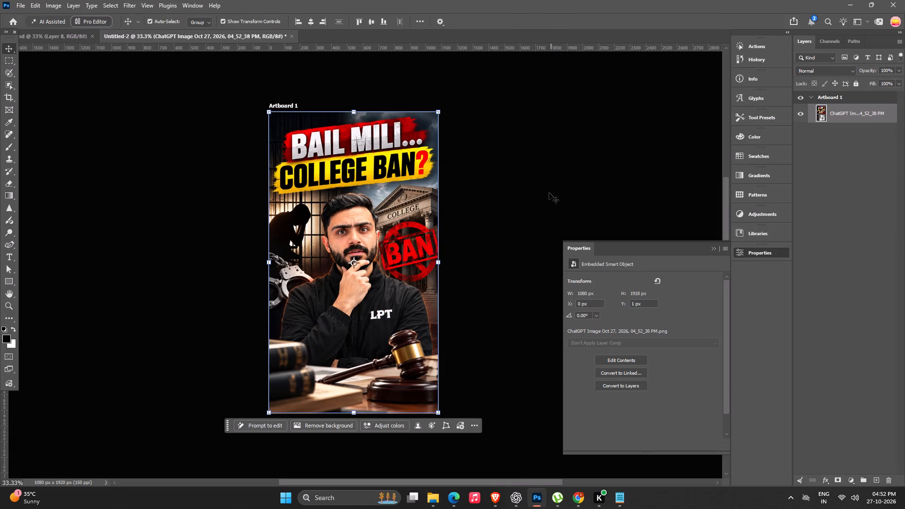
Examine the placed cover up close and as a whole, checking the face and the overall composition.
{"action": "scroll", "coordinate": [298, 231], "scroll_direction": "up", "scroll_amount": 8, "text": "alt"}
{"action": "scroll", "coordinate": [422, 237], "scroll_direction": "up", "scroll_amount": 7, "text": "alt"}
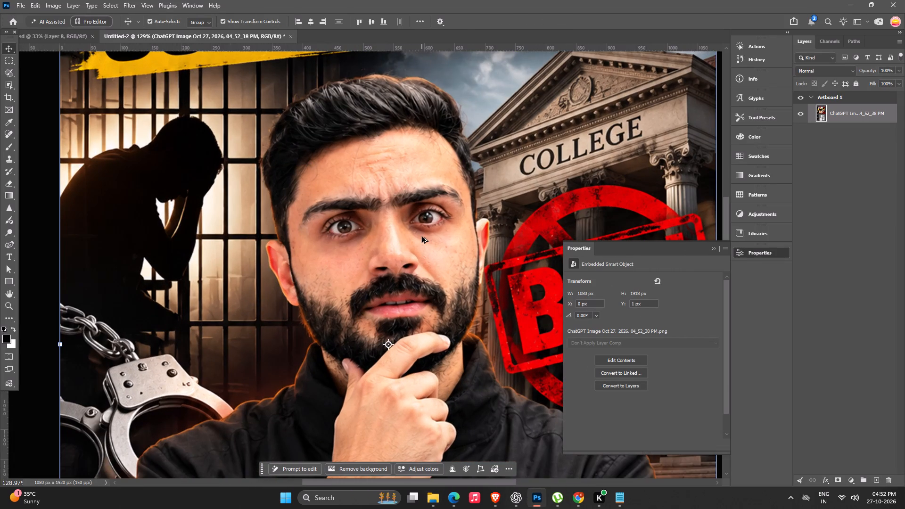
{"action": "scroll", "coordinate": [422, 237], "scroll_direction": "down", "scroll_amount": 13, "text": "alt"}
{"action": "key", "text": "space"}
{"action": "key", "text": "space"}
{"action": "key", "text": "space"}
{"action": "key", "text": "space"}
{"action": "left_click_drag", "start_coordinate": [420, 294], "coordinate": [352, 307]}
{"action": "scroll", "coordinate": [352, 307], "scroll_direction": "down", "scroll_amount": 6, "text": "alt"}
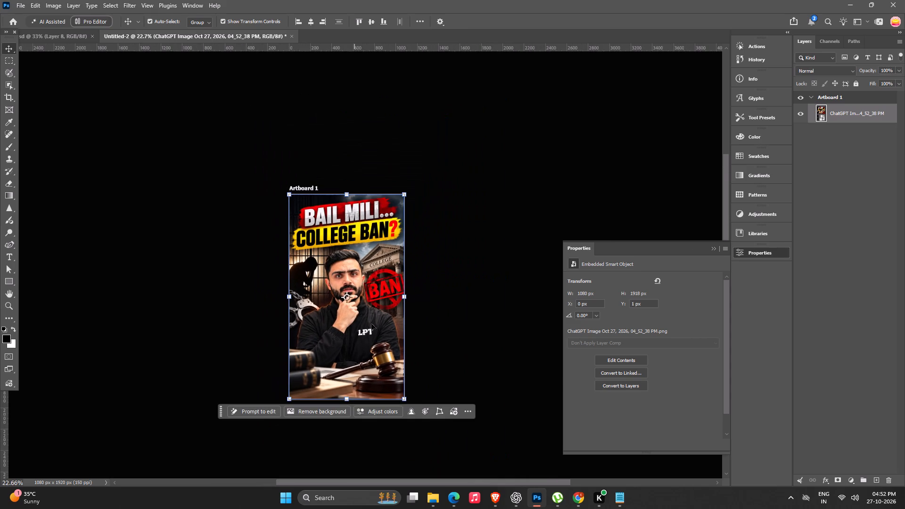
{"action": "scroll", "coordinate": [367, 262], "scroll_direction": "up", "scroll_amount": 4, "text": "alt"}
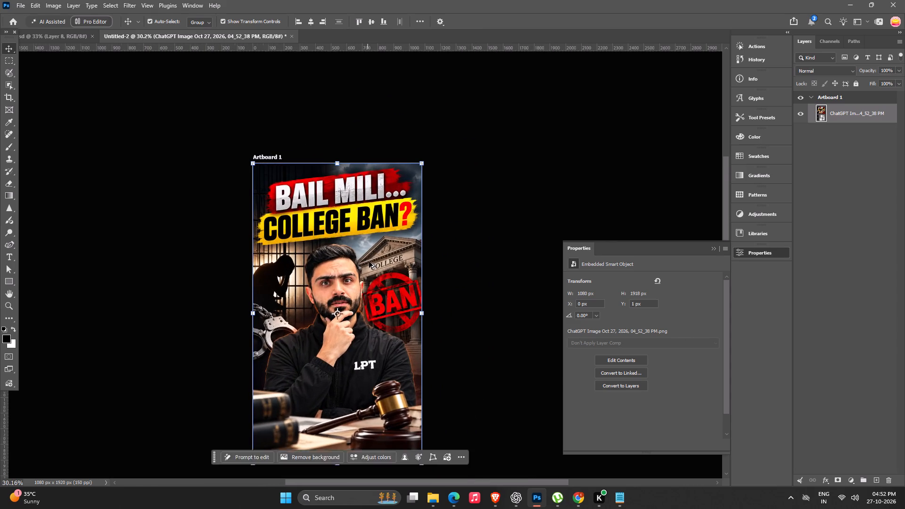
{"action": "key", "text": "space"}
{"action": "key", "text": "space"}
{"action": "key", "text": "space"}
{"action": "key", "text": "space"}
{"action": "key", "text": "space"}
{"action": "key", "text": "space"}
{"action": "key", "text": "space"}
{"action": "left_click_drag", "start_coordinate": [388, 306], "coordinate": [354, 285]}
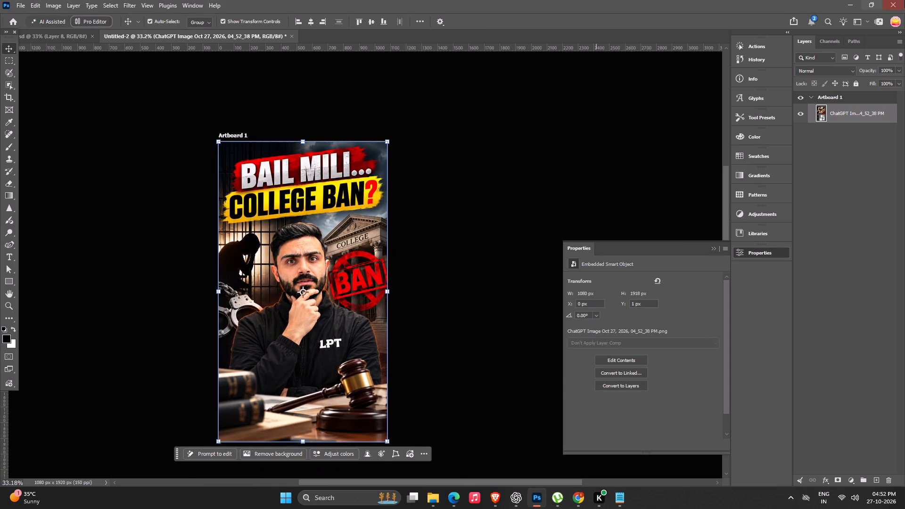
Open the placed cover's smart object contents and extend its crop frame beyond all four edges to about 1208 x 2338 px.
{"action": "double_click", "coordinate": [820, 110]}
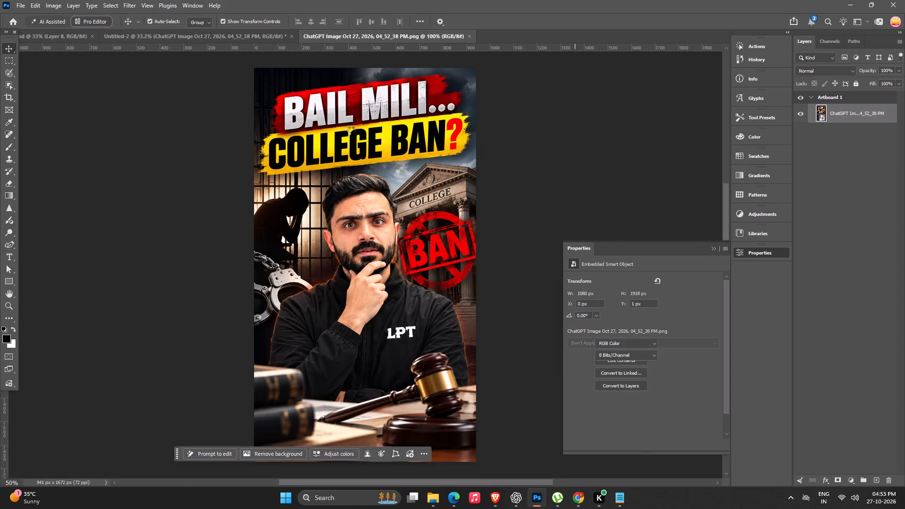
{"action": "scroll", "coordinate": [341, 131], "scroll_direction": "down", "scroll_amount": 6, "text": "alt"}
{"action": "left_click", "coordinate": [5, 97]}
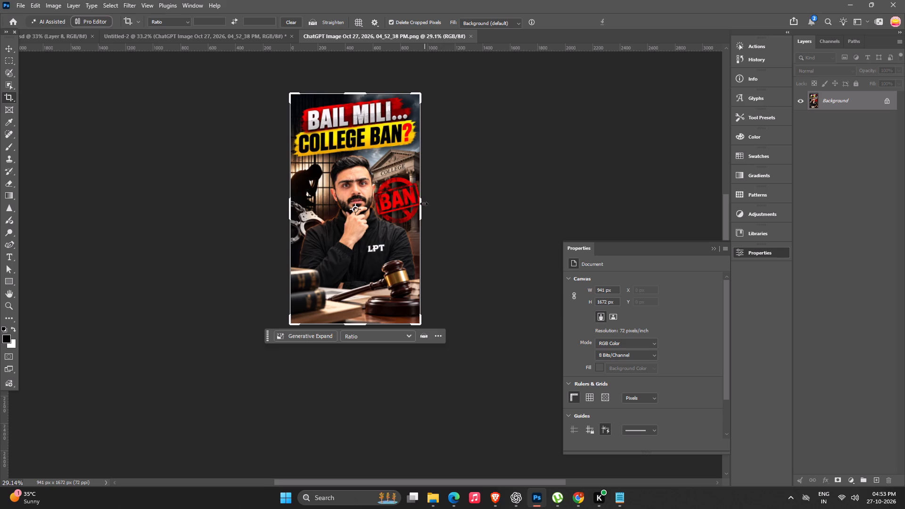
{"action": "left_click_drag", "start_coordinate": [420, 205], "coordinate": [428, 207]}
{"action": "left_click_drag", "start_coordinate": [279, 202], "coordinate": [268, 201]}
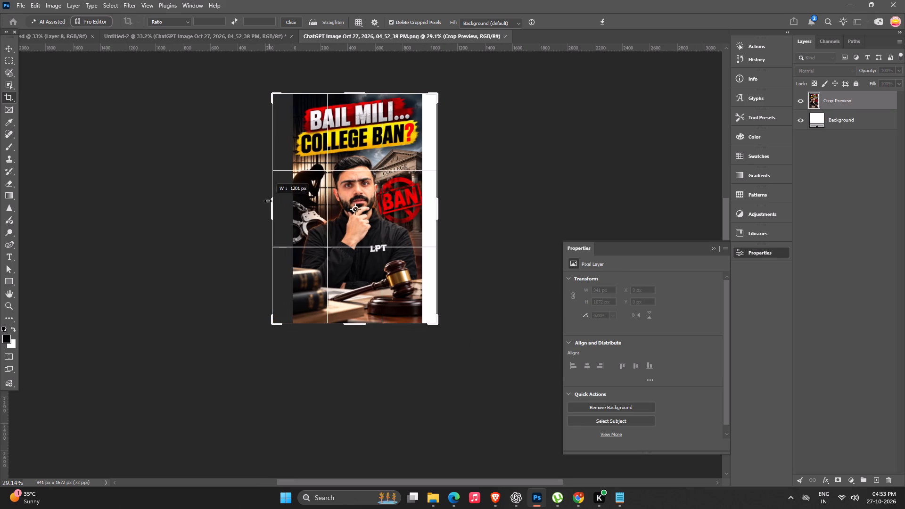
{"action": "left_click_drag", "start_coordinate": [268, 201], "coordinate": [268, 201]}
{"action": "left_click_drag", "start_coordinate": [360, 92], "coordinate": [367, 68]}
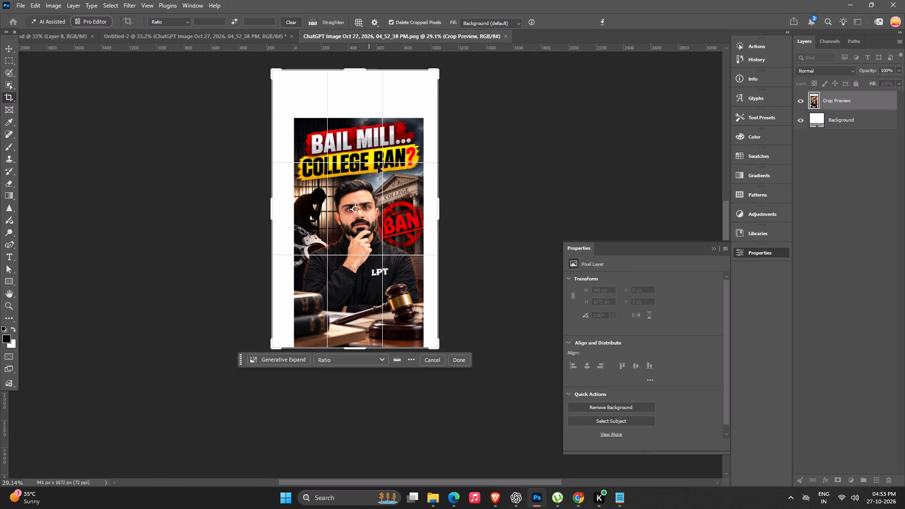
{"action": "left_click_drag", "start_coordinate": [362, 347], "coordinate": [360, 351]}
{"action": "key", "text": "ctrl+z"}
{"action": "left_click_drag", "start_coordinate": [358, 349], "coordinate": [355, 370]}
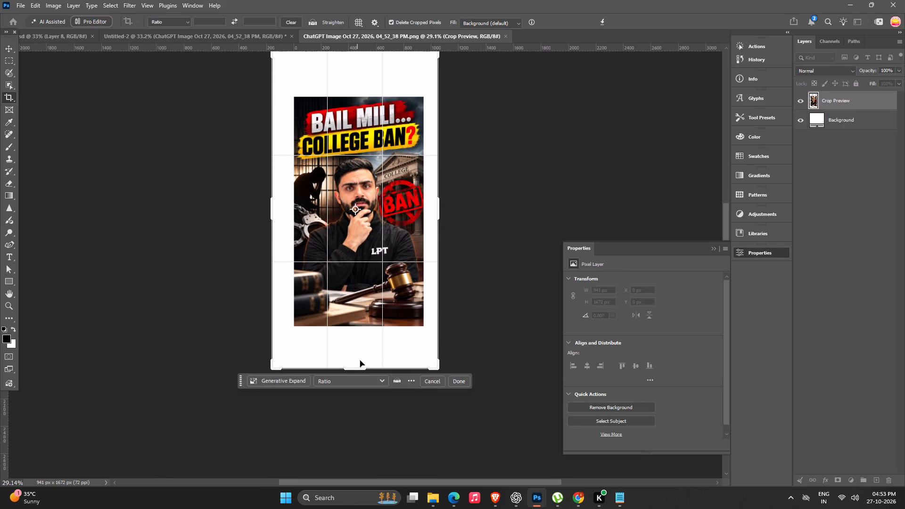
Fill the added canvas area around the cover using Generative Expand.
{"action": "left_click", "coordinate": [482, 20]}
{"action": "left_click", "coordinate": [477, 43]}
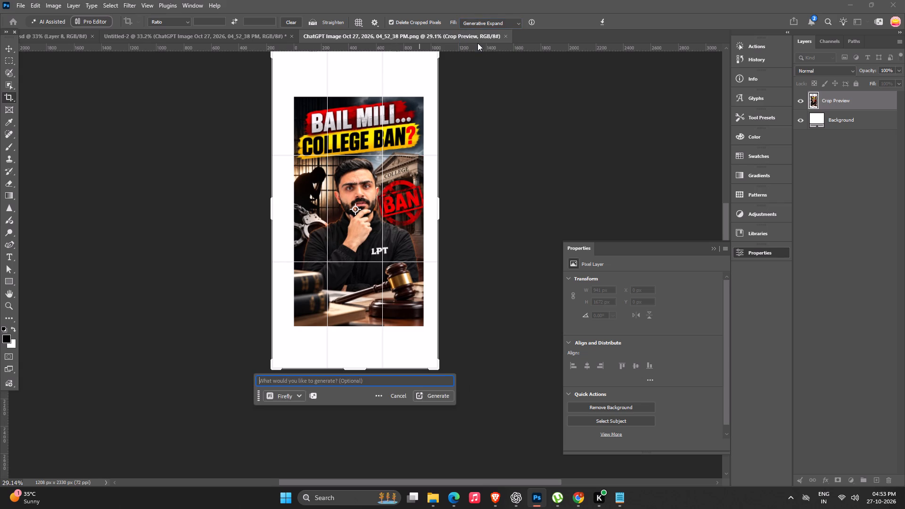
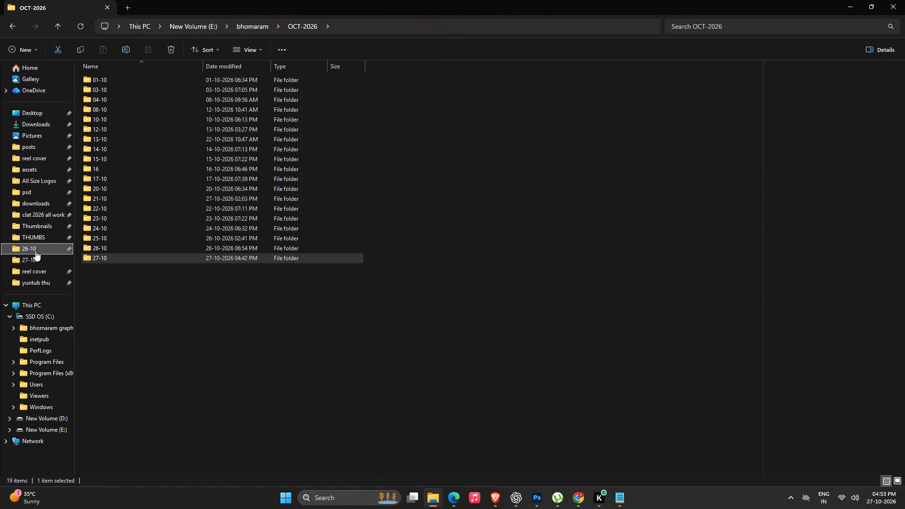
In File Explorer, look through the 24-10 and 23-10 folders inside OCT-2026 for earlier cover files.
{"action": "left_click", "coordinate": [60, 26]}
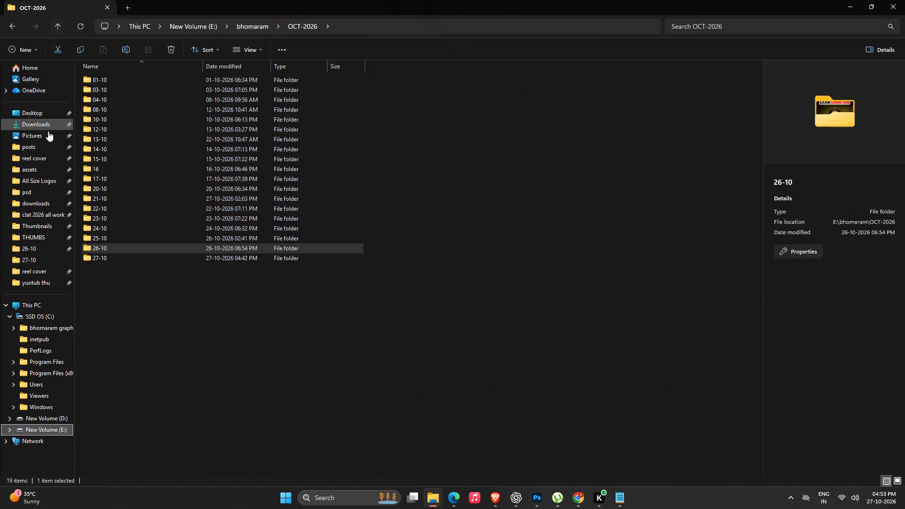
{"action": "double_click", "coordinate": [100, 227]}
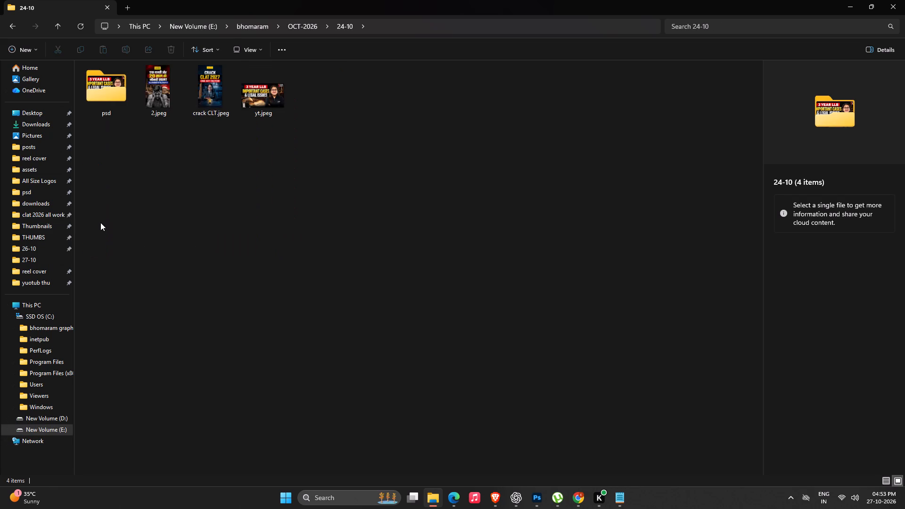
{"action": "key", "text": "BackSpace"}
{"action": "double_click", "coordinate": [99, 215]}
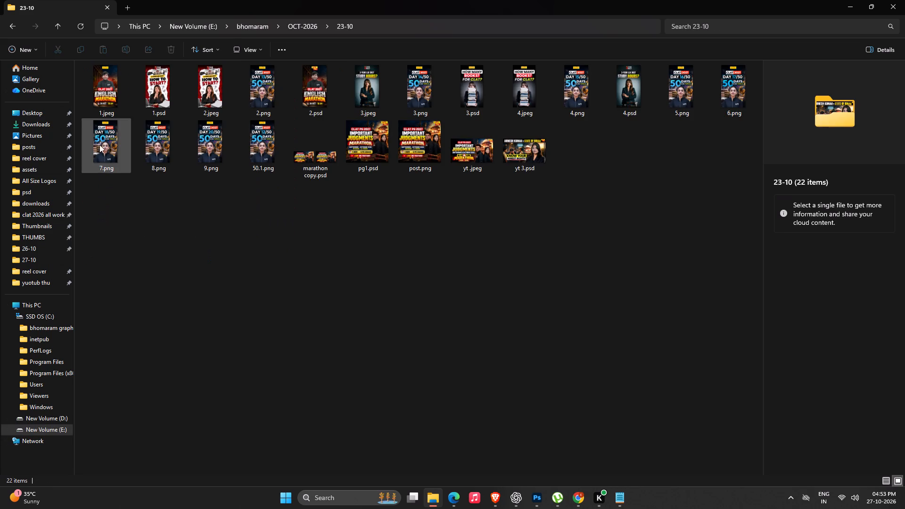
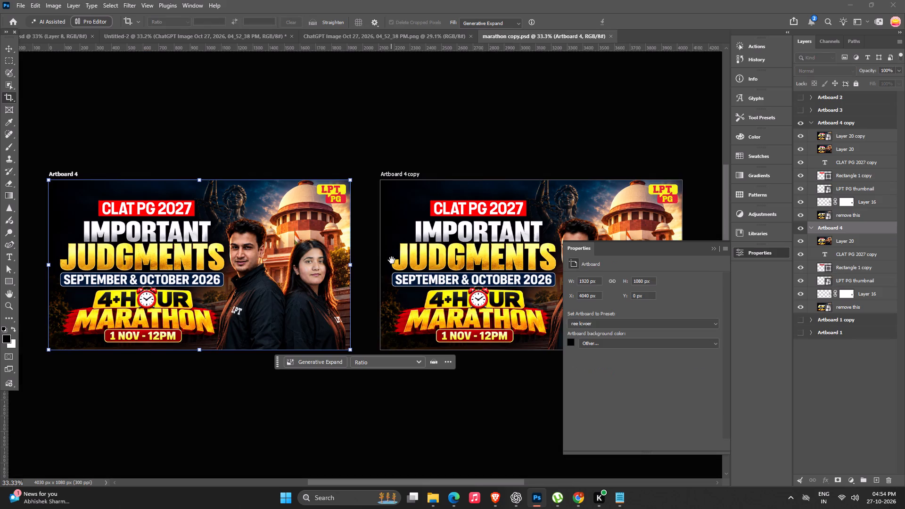
Switch from marathon copy.psd to the Untitled-2 reel cover and select the ChatGPT image layer in Artboard 1.
{"action": "left_click_drag", "start_coordinate": [392, 260], "coordinate": [399, 262]}
{"action": "left_click", "coordinate": [385, 43]}
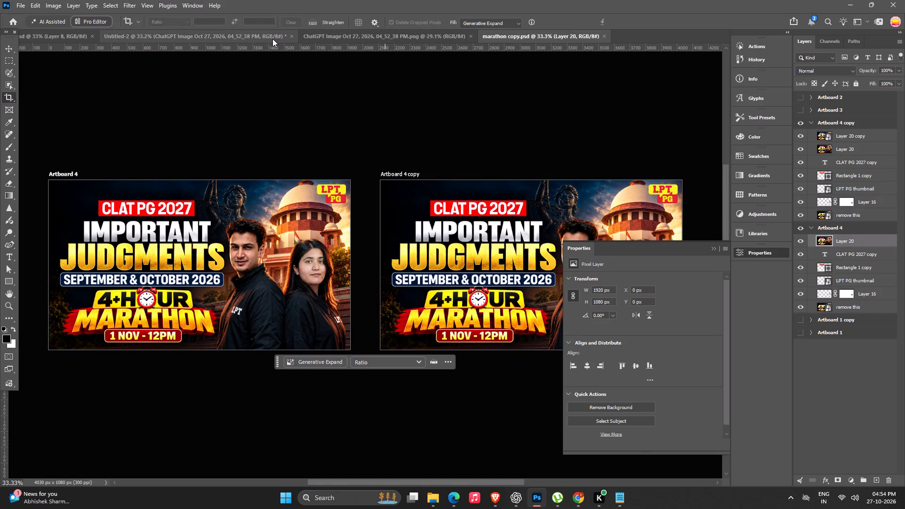
{"action": "left_click", "coordinate": [269, 39]}
{"action": "key", "text": "space"}
{"action": "key", "text": "space"}
{"action": "key", "text": "space"}
{"action": "key", "text": "space"}
{"action": "key", "text": "space"}
{"action": "key", "text": "space"}
{"action": "key", "text": "space"}
{"action": "left_click_drag", "start_coordinate": [313, 246], "coordinate": [427, 172]}
{"action": "scroll", "coordinate": [439, 183], "scroll_direction": "down", "scroll_amount": 5, "text": "alt"}
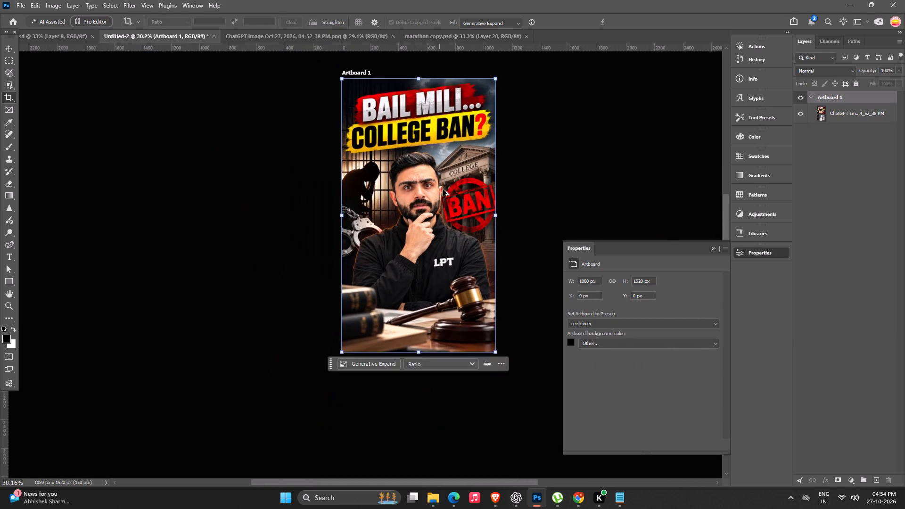
{"action": "scroll", "coordinate": [443, 190], "scroll_direction": "down", "scroll_amount": 1, "text": "alt"}
{"action": "key", "text": "space"}
{"action": "left_click_drag", "start_coordinate": [427, 200], "coordinate": [418, 202]}
{"action": "left_click", "coordinate": [865, 115]}
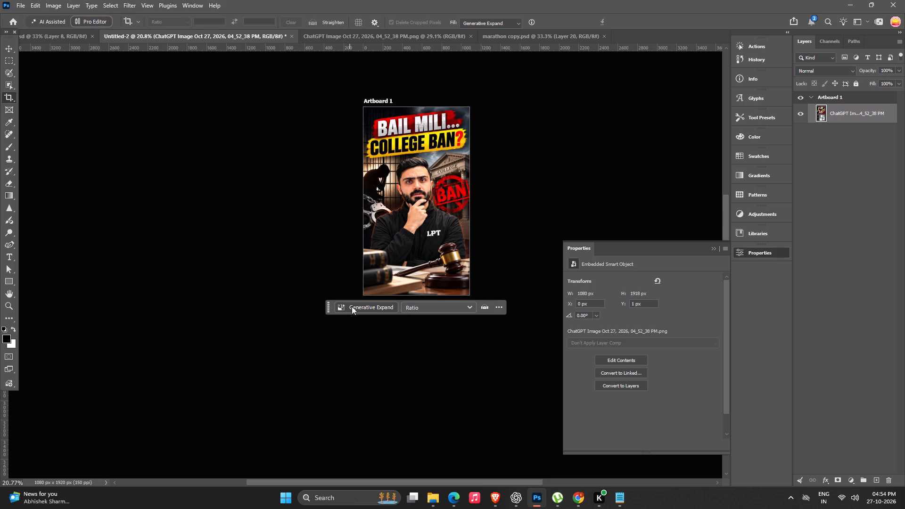
{"action": "left_click", "coordinate": [3, 94]}
{"action": "left_click_drag", "start_coordinate": [5, 94], "coordinate": [12, 97]}
Open the ChatGPT image smart object's contents for a check and close that document.
{"action": "double_click", "coordinate": [821, 113]}
{"action": "scroll", "coordinate": [343, 207], "scroll_direction": "down", "scroll_amount": 6, "text": "alt"}
{"action": "key", "text": "space"}
{"action": "left_click_drag", "start_coordinate": [332, 236], "coordinate": [366, 246]}
{"action": "scroll", "coordinate": [357, 171], "scroll_direction": "up", "scroll_amount": 5, "text": "alt"}
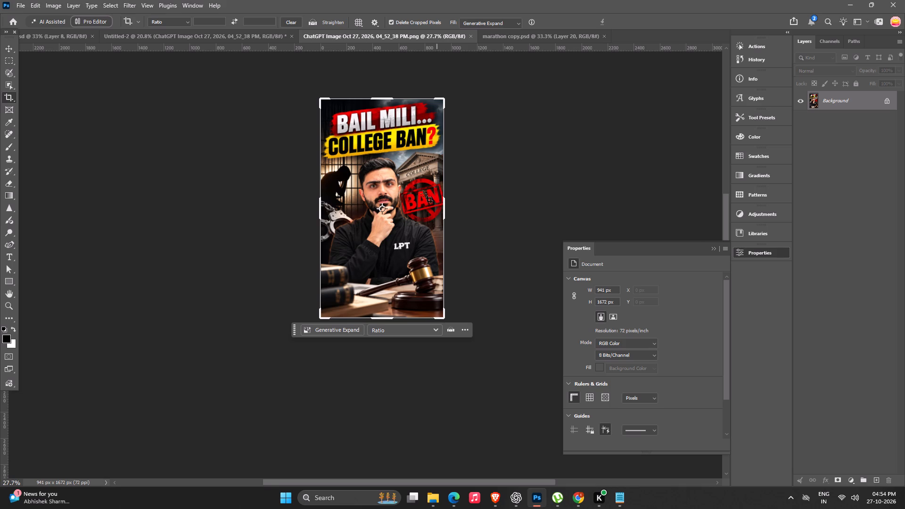
{"action": "key", "text": "ctrl+w"}
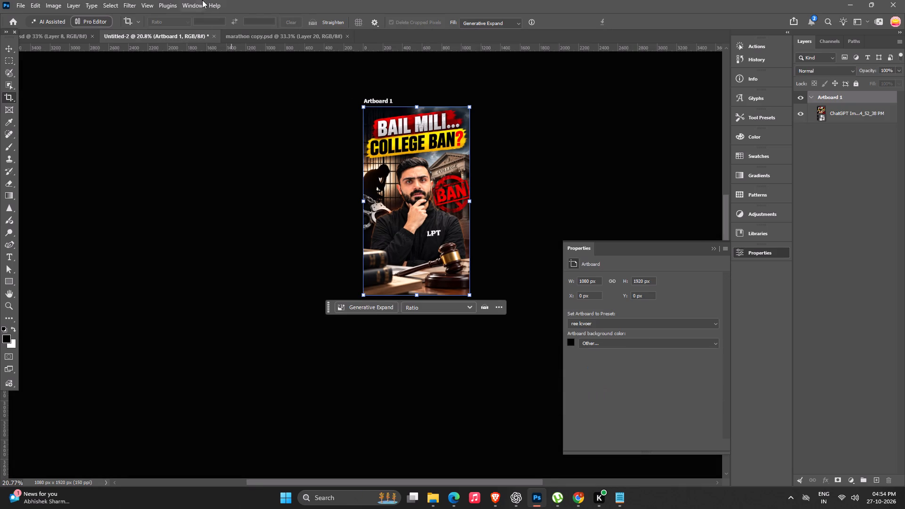
Scale the cover image down about its centre to about 868 × 1542 px, leaving an empty margin inside Artboard 1.
{"action": "left_click", "coordinate": [189, 38]}
{"action": "type", "text": "vb"}
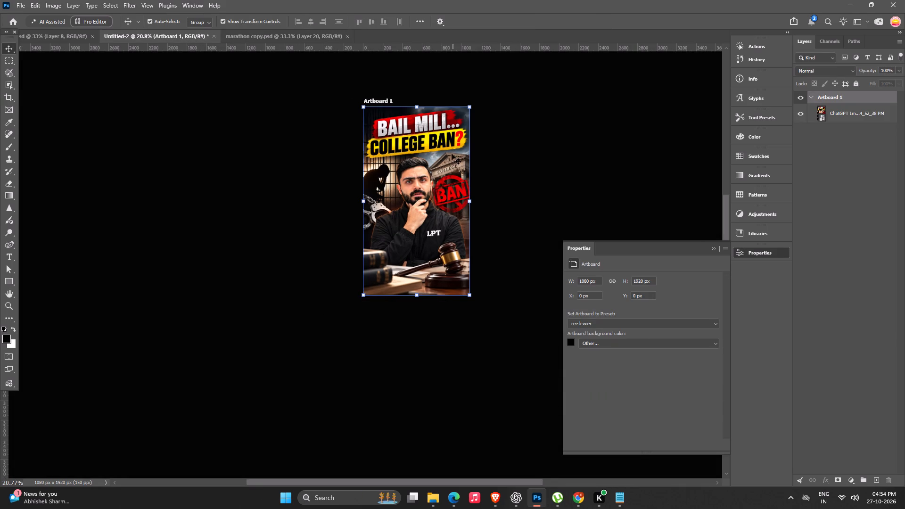
{"action": "left_click", "coordinate": [432, 159]}
{"action": "left_click_drag", "start_coordinate": [467, 110], "coordinate": [444, 120], "text": "alt"}
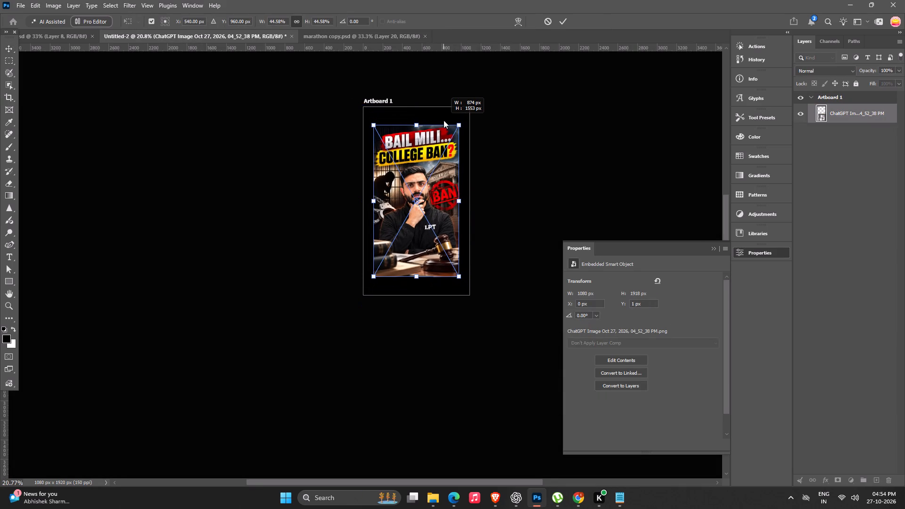
{"action": "left_click_drag", "start_coordinate": [444, 120], "coordinate": [443, 121], "text": "alt"}
Select the empty margin around the cover image by inverting the layer's selection, and run Generative Fill on it without a prompt.
{"action": "left_click", "coordinate": [820, 107], "text": "ctrl"}
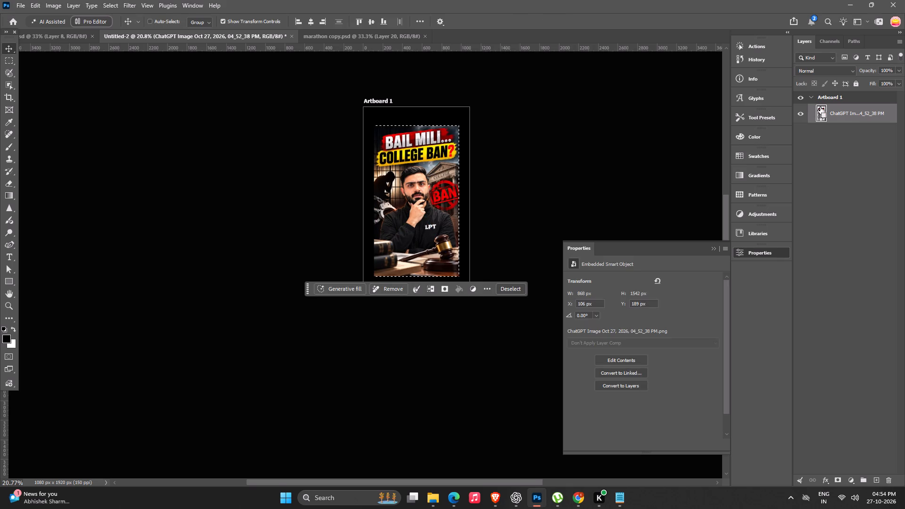
{"action": "key", "text": "ctrl+shift+i"}
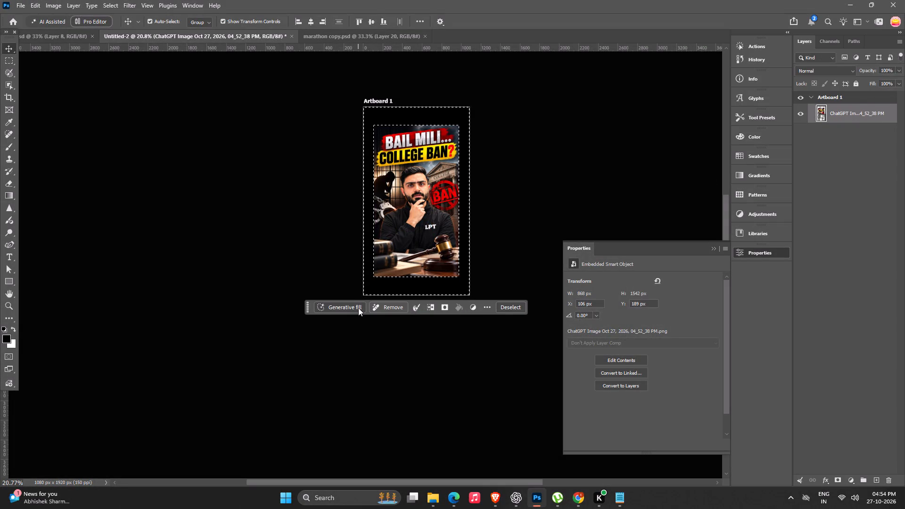
{"action": "left_click", "coordinate": [330, 301]}
{"action": "left_click", "coordinate": [337, 304]}
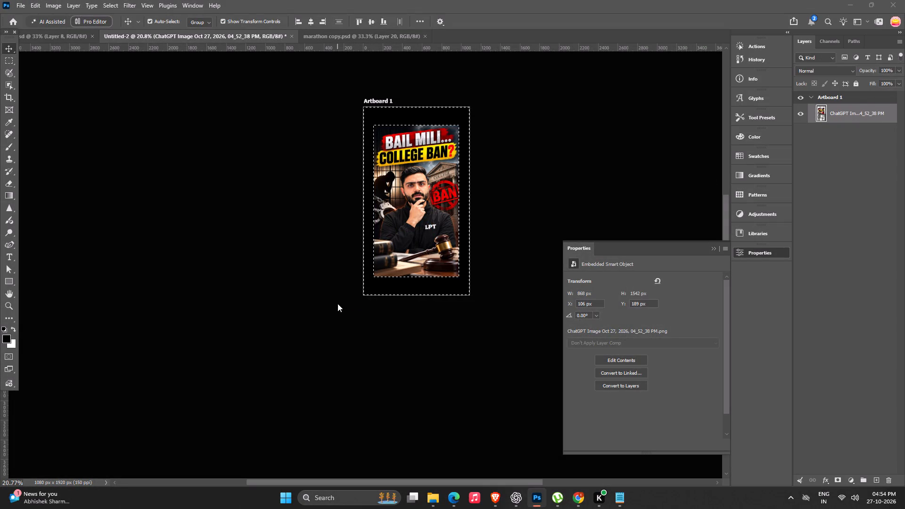
{"action": "left_click", "coordinate": [485, 327]}
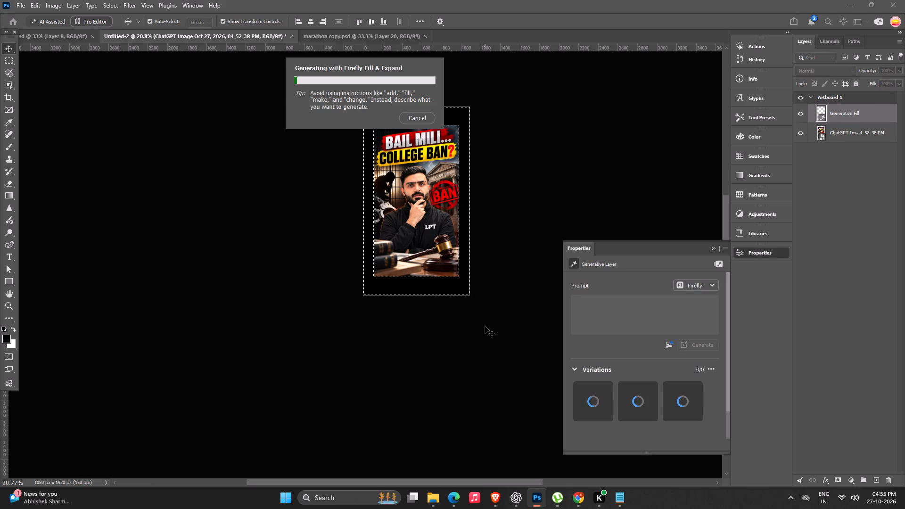
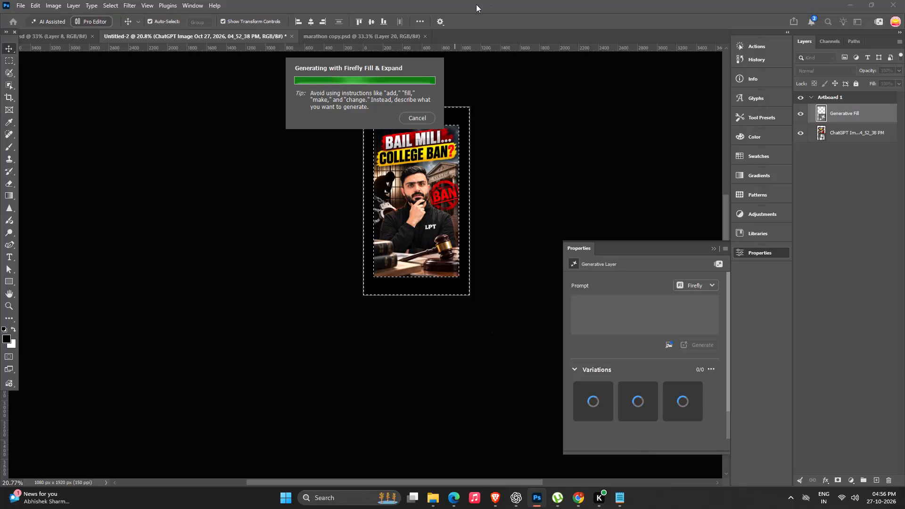
Cancel the running generation and run Generative Fill on the selected margin with the Firefly Image 1 model and the prompt "ad".
{"action": "left_click", "coordinate": [415, 114]}
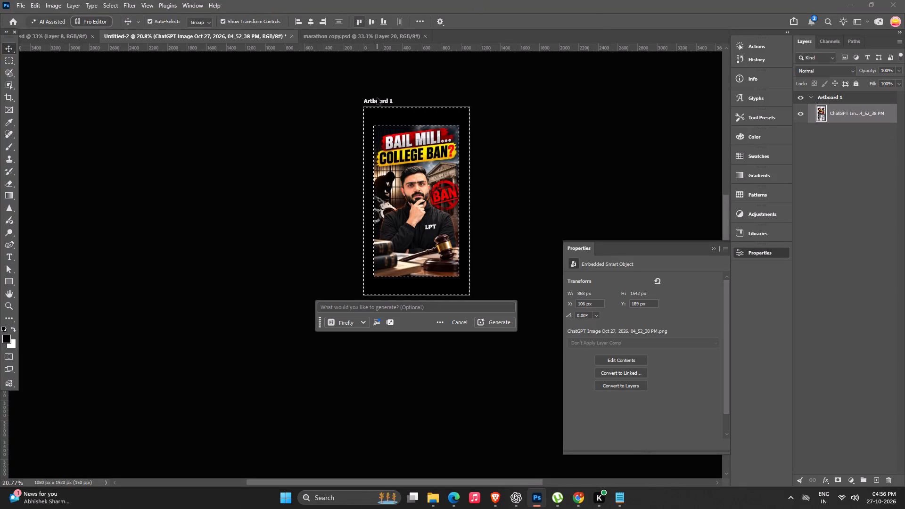
{"action": "left_click", "coordinate": [362, 321]}
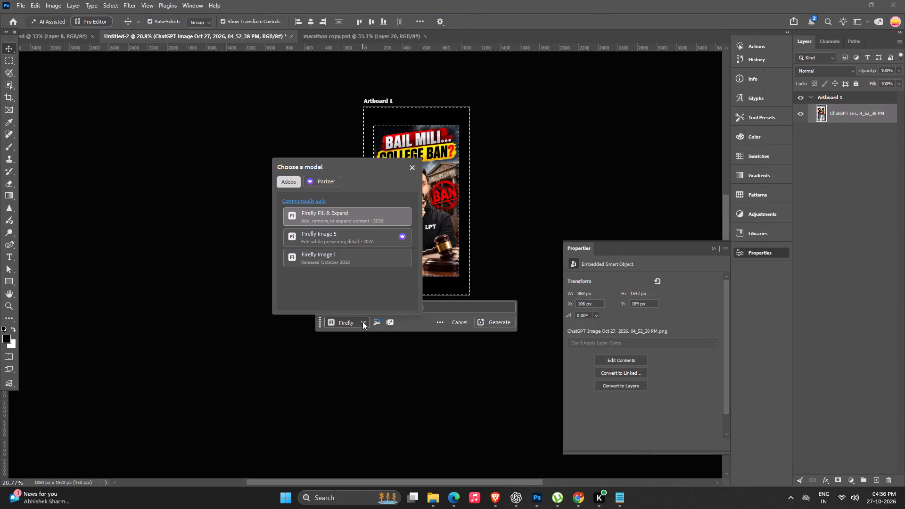
{"action": "left_click", "coordinate": [350, 259]}
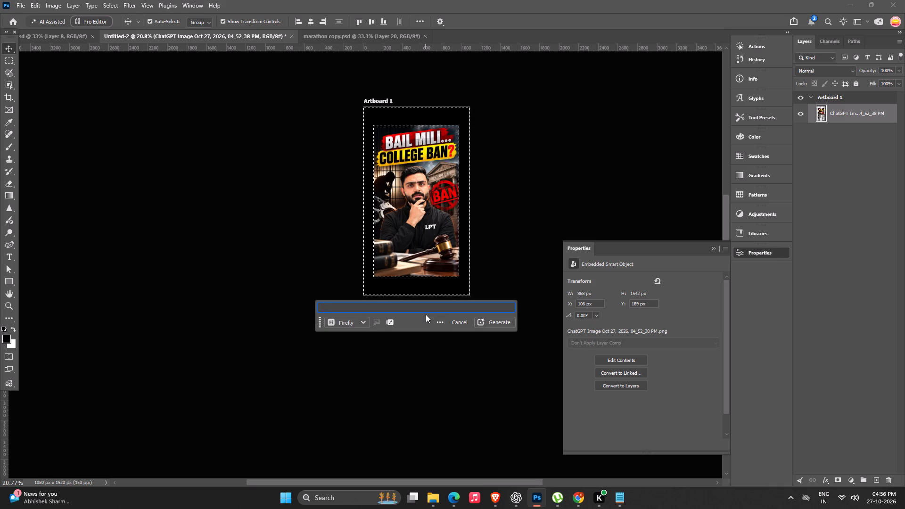
{"action": "type", "text": "ad"}
{"action": "key", "text": "space"}
{"action": "key", "text": "Return"}
{"action": "key", "text": "Return"}
{"action": "key", "text": "Return"}
{"action": "key", "text": "Return"}
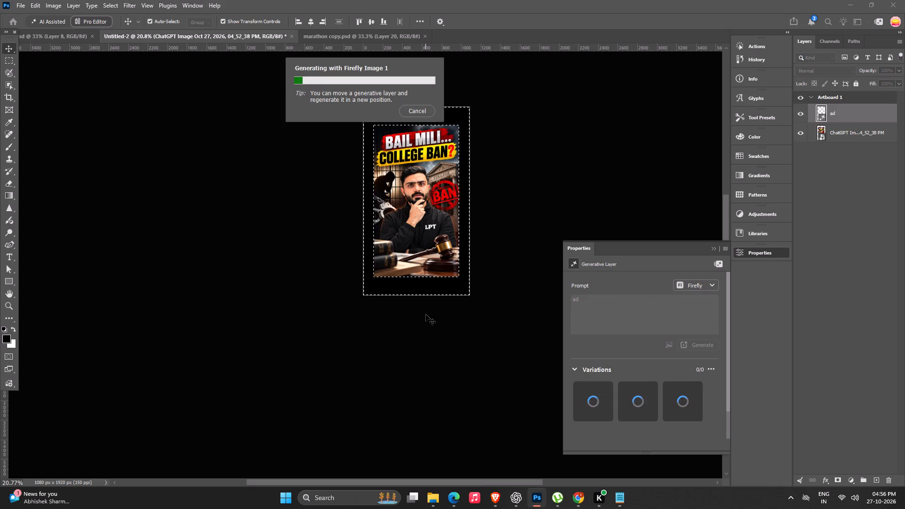
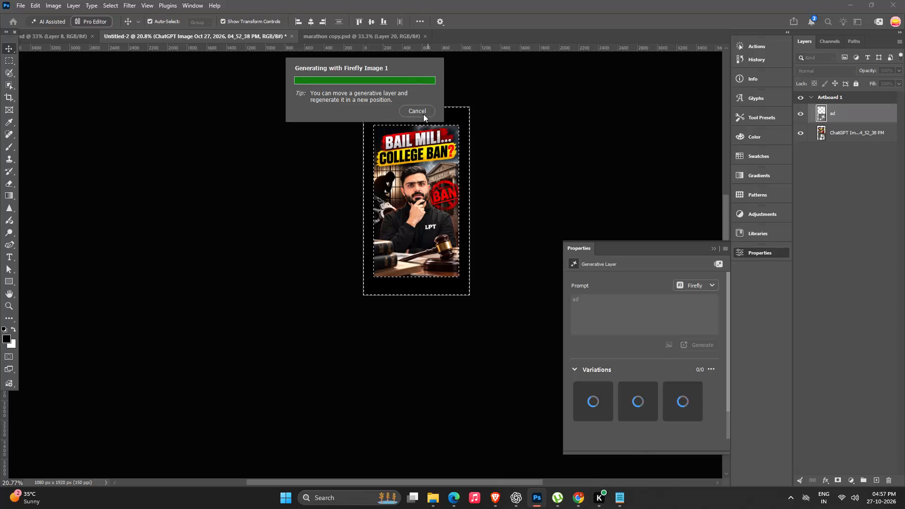
Cancel the running Firefly generation and clear the selection around the "BAIL MILI... COLLEGE BAN?" artwork.
{"action": "left_click", "coordinate": [423, 114]}
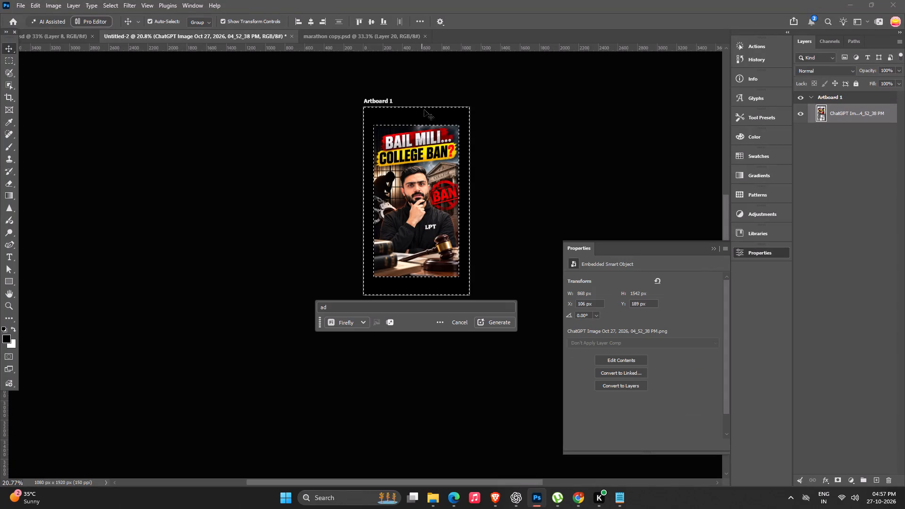
{"action": "key", "text": "ctrl+d"}
{"action": "key", "text": "space"}
{"action": "key", "text": "space"}
{"action": "key", "text": "space"}
{"action": "left_click_drag", "start_coordinate": [423, 187], "coordinate": [430, 187]}
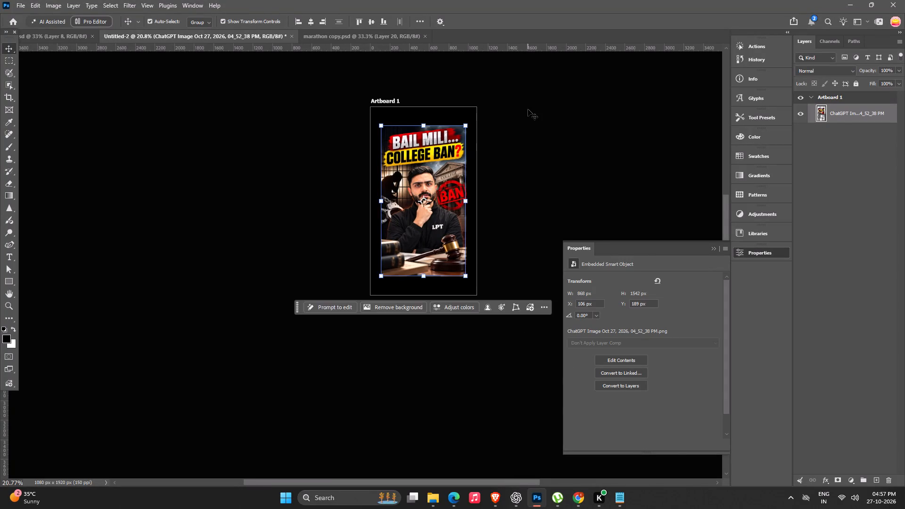
{"action": "left_click", "coordinate": [528, 109]}
{"action": "left_click", "coordinate": [407, 192]}
Save and close the "NO LAW BACKGROUND? 3-YEAR LLB" thumbnail document.
{"action": "left_click", "coordinate": [41, 35]}
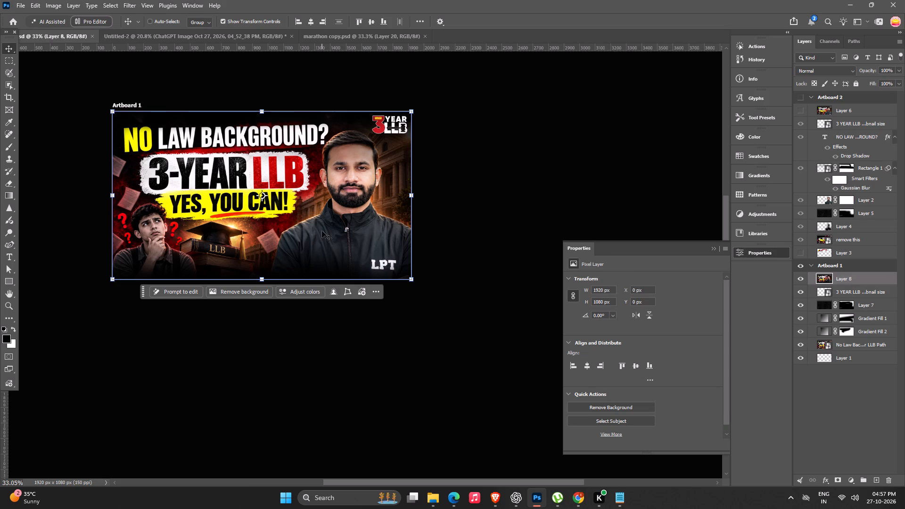
{"action": "key", "text": "ctrl+s"}
{"action": "key", "text": "ctrl+w"}
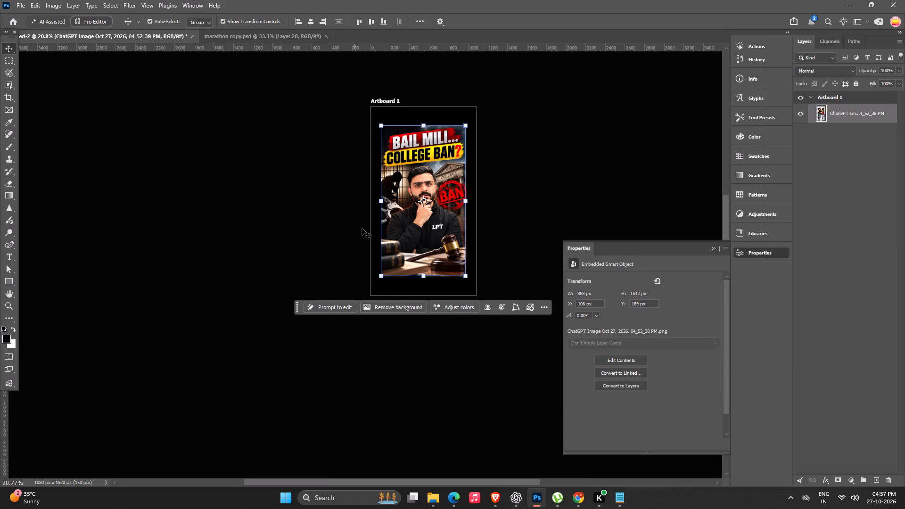
Close the Untitled-2 reel cover document without saving its changes.
{"action": "key", "text": "ctrl+w"}
{"action": "left_click", "coordinate": [448, 177]}
{"action": "left_click", "coordinate": [449, 187]}
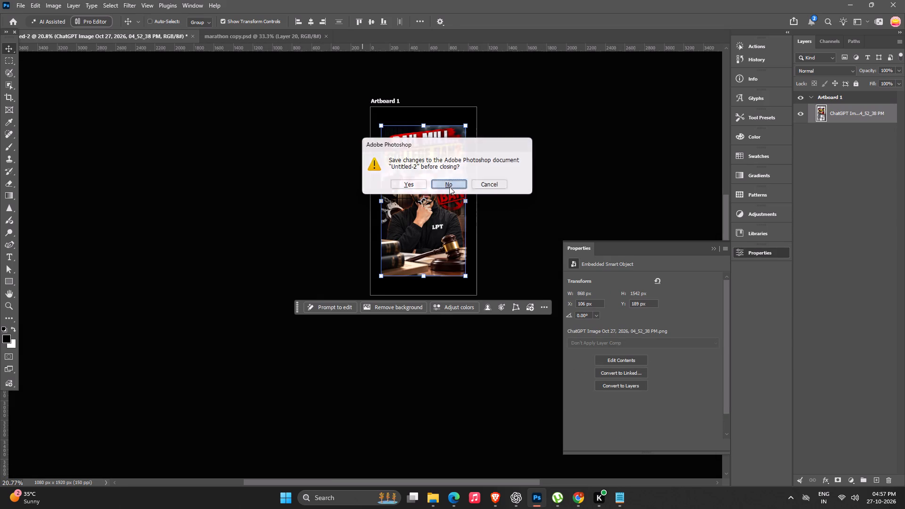
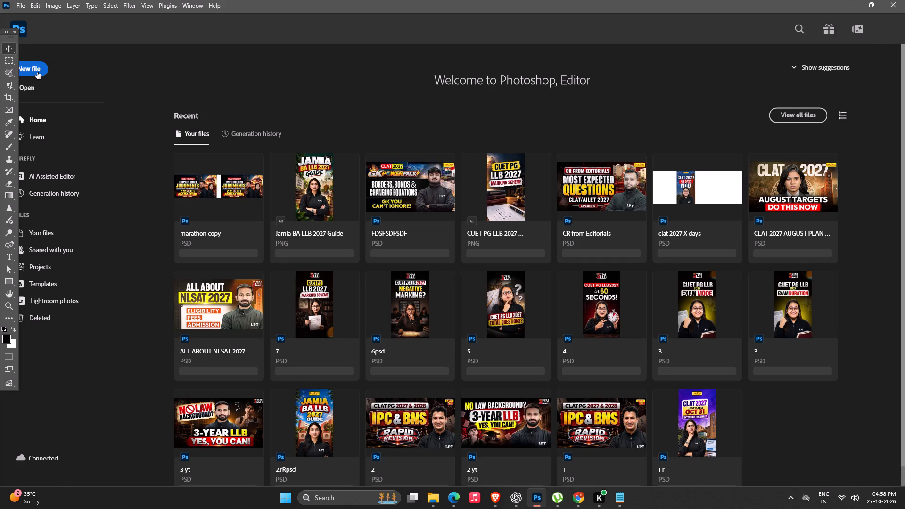
Create a new portrait artboard document of 1080 x 1920 px at 150 ppi in RGB Color.
{"action": "left_click", "coordinate": [34, 65]}
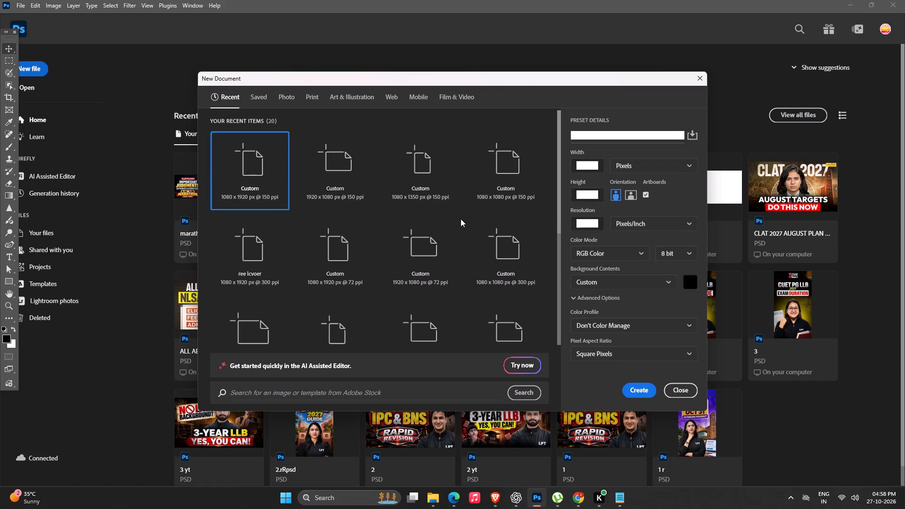
{"action": "left_click", "coordinate": [350, 177]}
{"action": "left_click", "coordinate": [337, 165]}
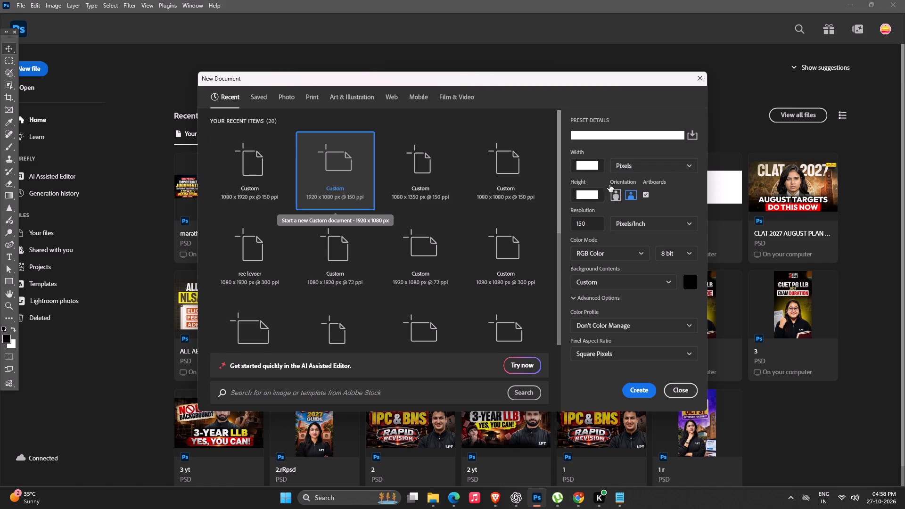
{"action": "left_click", "coordinate": [616, 195]}
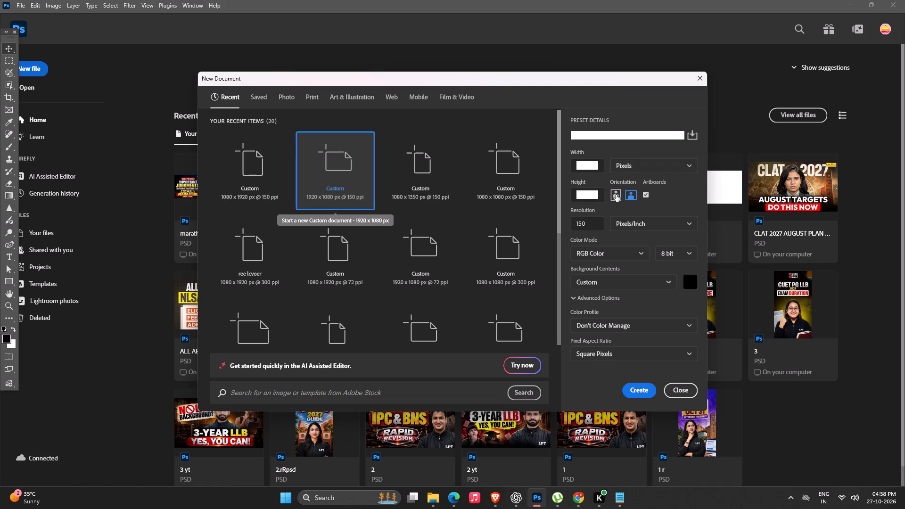
{"action": "triple_click", "coordinate": [615, 194]}
{"action": "left_click", "coordinate": [646, 389]}
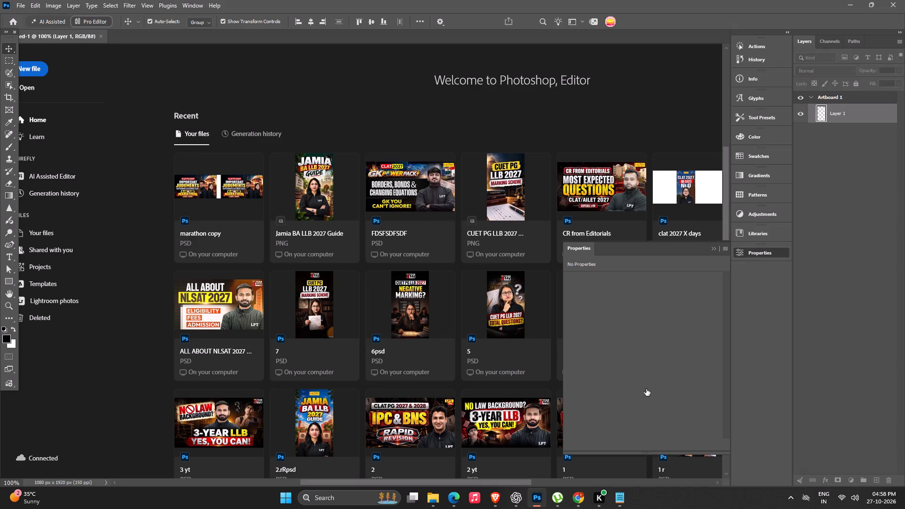
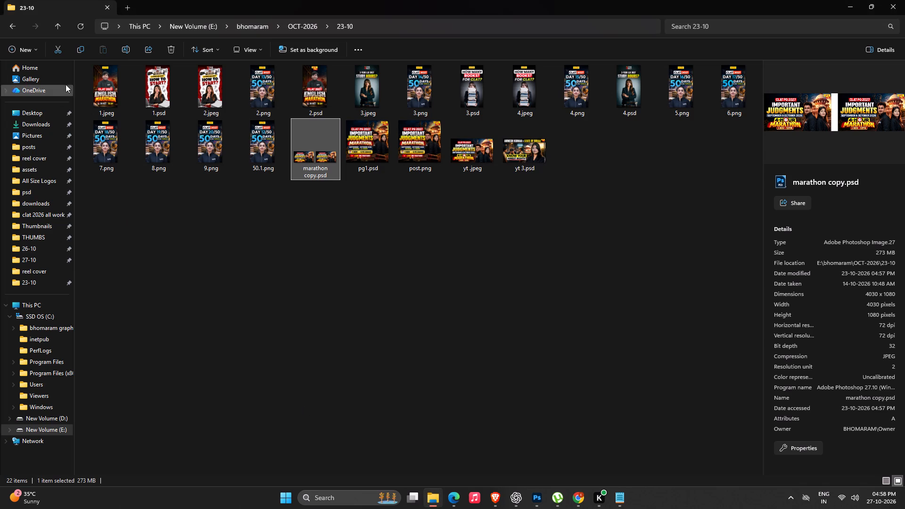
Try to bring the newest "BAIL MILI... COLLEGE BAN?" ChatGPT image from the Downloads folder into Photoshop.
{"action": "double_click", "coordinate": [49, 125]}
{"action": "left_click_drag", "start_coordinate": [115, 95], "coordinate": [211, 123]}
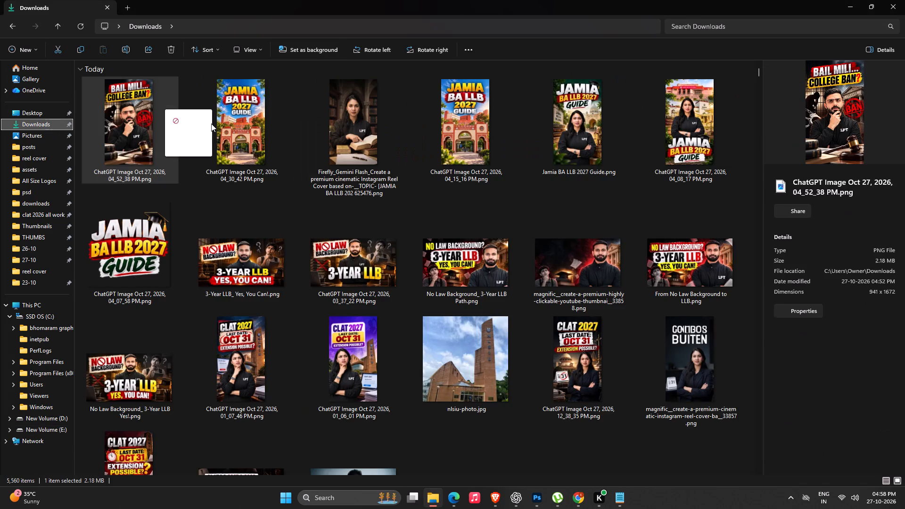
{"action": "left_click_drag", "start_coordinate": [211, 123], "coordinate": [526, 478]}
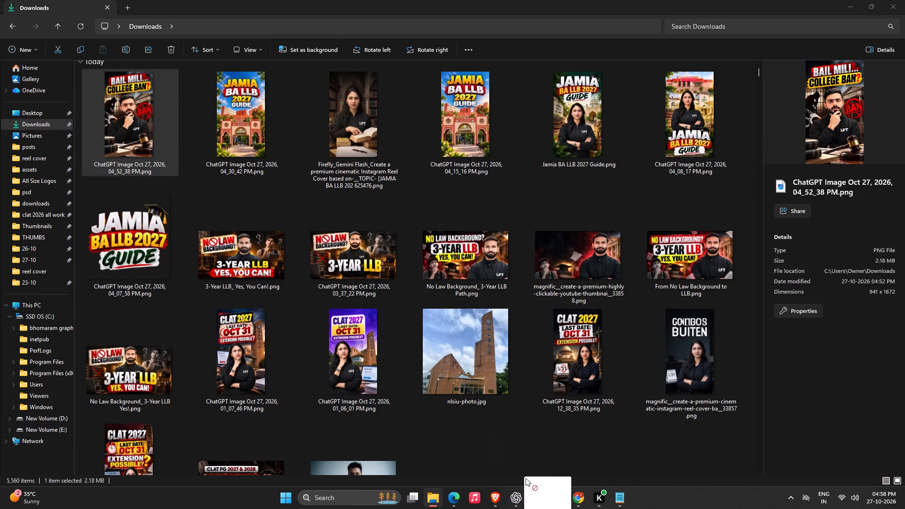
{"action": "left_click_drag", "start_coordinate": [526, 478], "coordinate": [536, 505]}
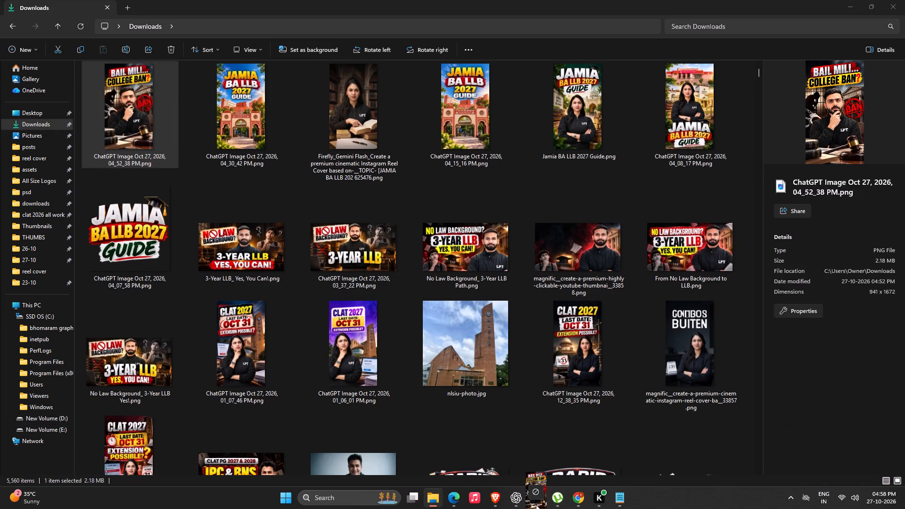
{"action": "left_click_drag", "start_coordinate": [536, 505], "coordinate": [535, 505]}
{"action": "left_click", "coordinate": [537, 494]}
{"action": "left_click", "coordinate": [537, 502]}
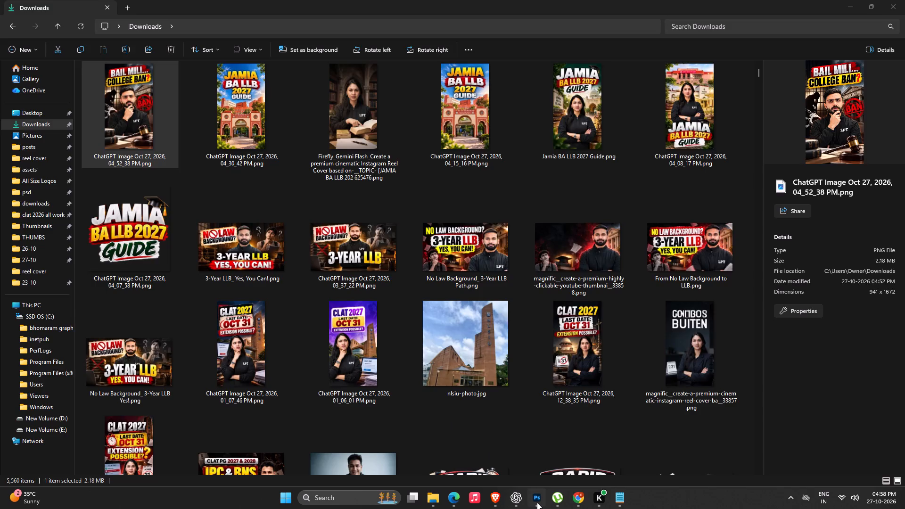
Switch to the untitled 1080 x 1920 px document and add a horizontal guide above Artboard 1.
{"action": "left_click", "coordinate": [57, 38]}
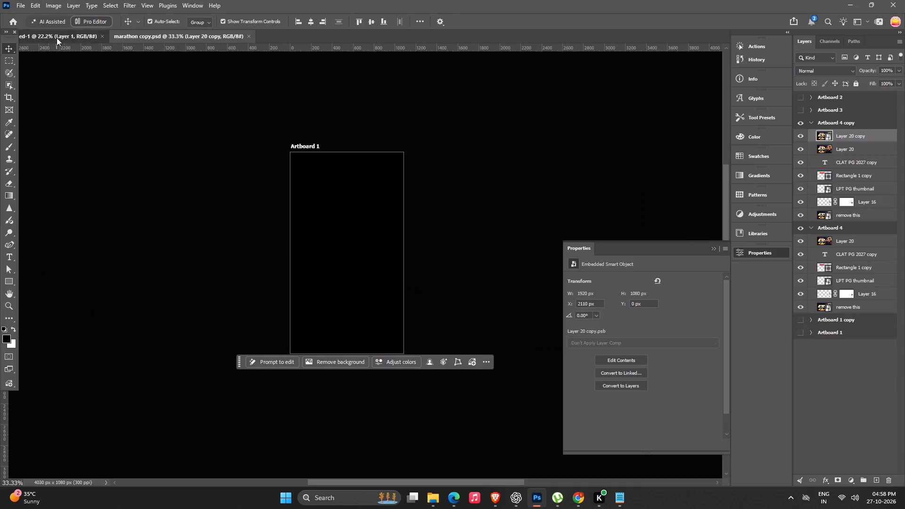
{"action": "key", "text": "space"}
{"action": "key", "text": "space"}
{"action": "key", "text": "space"}
{"action": "key", "text": "space"}
{"action": "key", "text": "space"}
{"action": "key", "text": "space"}
{"action": "key", "text": "space"}
{"action": "key", "text": "space"}
{"action": "key", "text": "space"}
{"action": "key", "text": "space"}
{"action": "key", "text": "space"}
{"action": "key", "text": "space"}
{"action": "key", "text": "space"}
{"action": "key", "text": "space"}
{"action": "key", "text": "space"}
{"action": "key", "text": "space"}
{"action": "key", "text": "space"}
{"action": "key", "text": "space"}
{"action": "key", "text": "space"}
{"action": "key", "text": "space"}
{"action": "left_click_drag", "start_coordinate": [84, 48], "coordinate": [426, 112]}
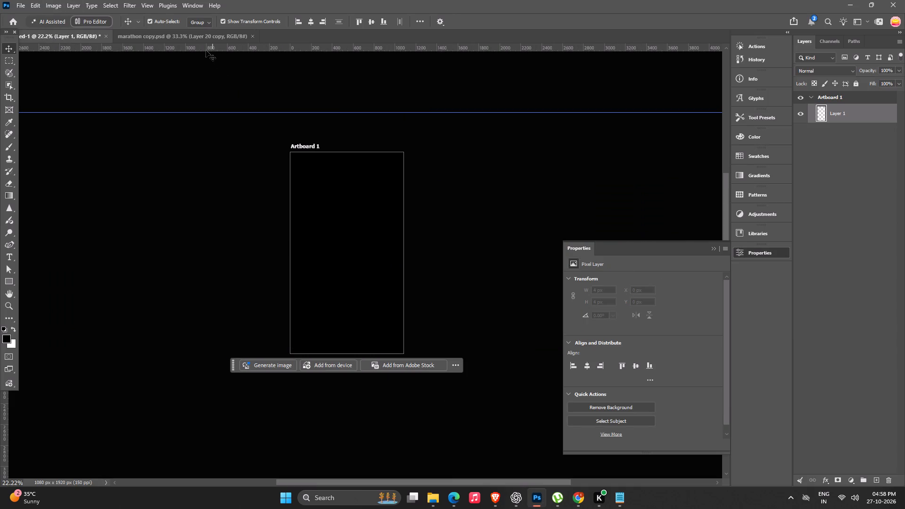
Switch to marathon copy.psd and examine the CLAT PG 2027 marathon thumbnail designs on Artboard 4 and its copy.
{"action": "left_click", "coordinate": [204, 37]}
{"action": "key", "text": "space"}
{"action": "key", "text": "space"}
{"action": "key", "text": "space"}
{"action": "key", "text": "space"}
{"action": "key", "text": "space"}
{"action": "key", "text": "space"}
{"action": "key", "text": "space"}
{"action": "key", "text": "space"}
{"action": "key", "text": "space"}
{"action": "key", "text": "space"}
{"action": "key", "text": "space"}
{"action": "key", "text": "space"}
{"action": "key", "text": "space"}
{"action": "key", "text": "space"}
{"action": "key", "text": "space"}
{"action": "key", "text": "space"}
{"action": "key", "text": "space"}
{"action": "key", "text": "space"}
{"action": "key", "text": "space"}
{"action": "key", "text": "space"}
{"action": "left_click_drag", "start_coordinate": [327, 275], "coordinate": [446, 246]}
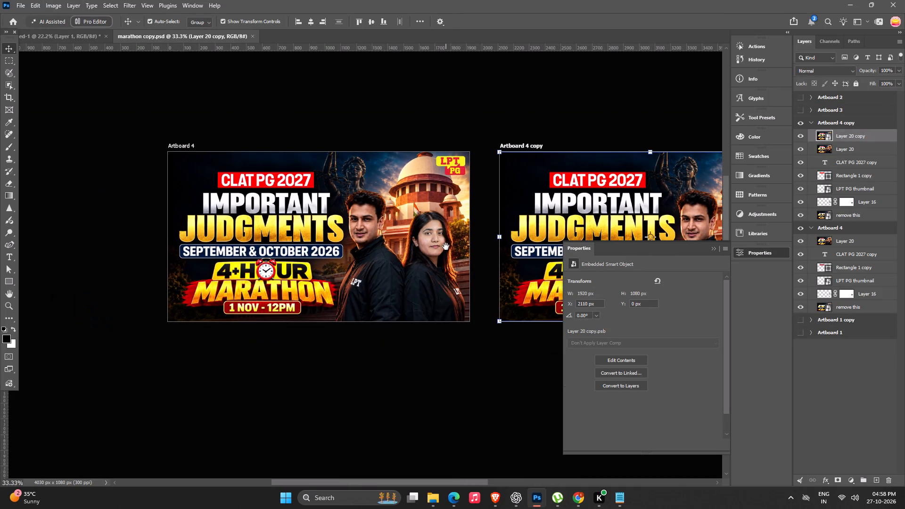
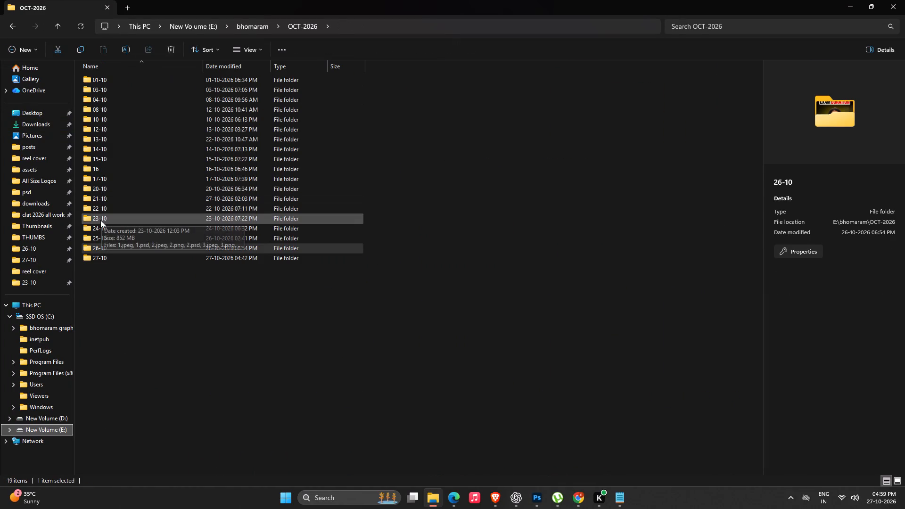
Open pg1.psd from the 23-10 folder and copy the whole Important Judgments Marathon post as a merged image.
{"action": "double_click", "coordinate": [107, 235]}
{"action": "key", "text": "BackSpace"}
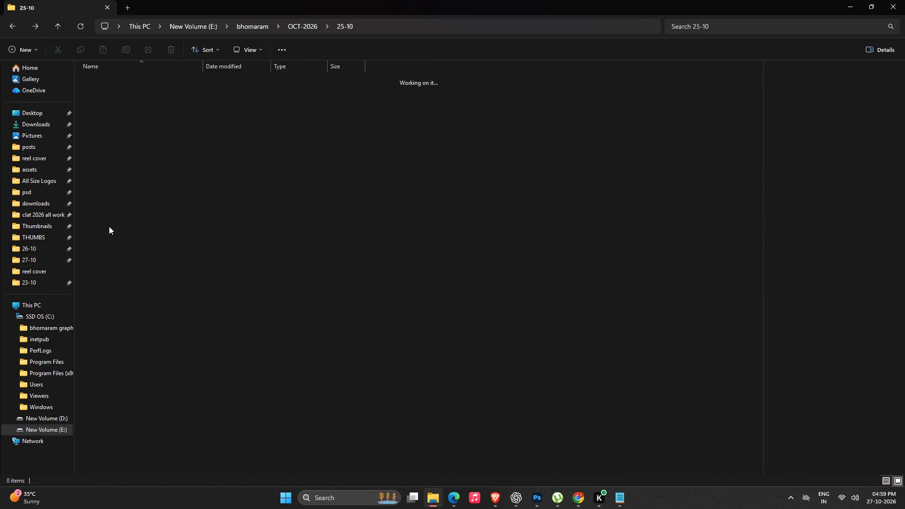
{"action": "double_click", "coordinate": [108, 220]}
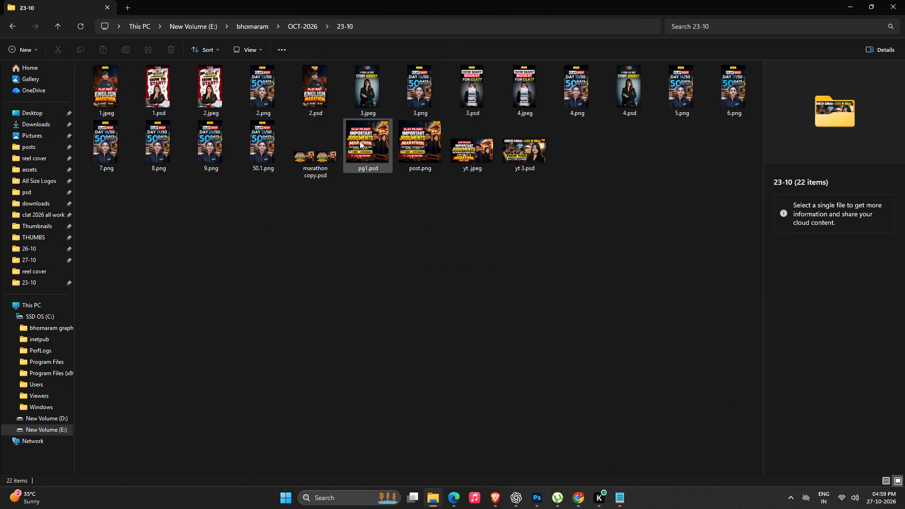
{"action": "double_click", "coordinate": [360, 141]}
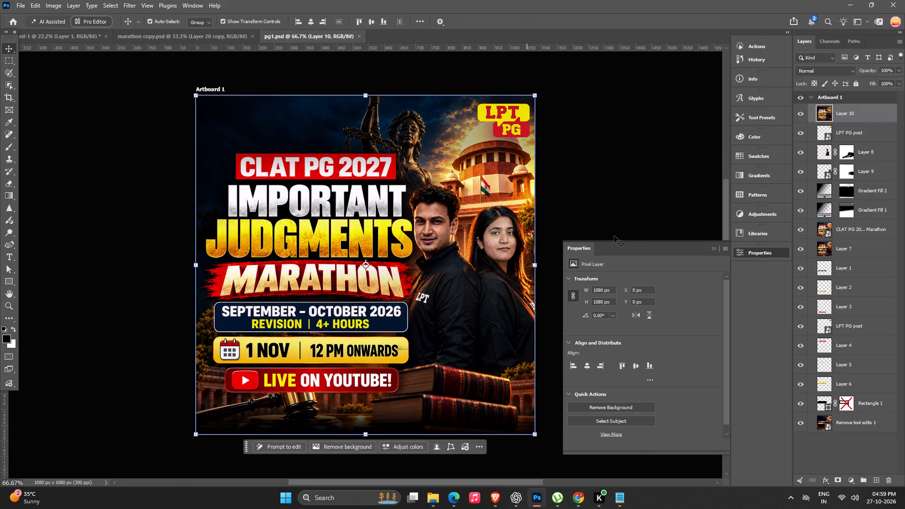
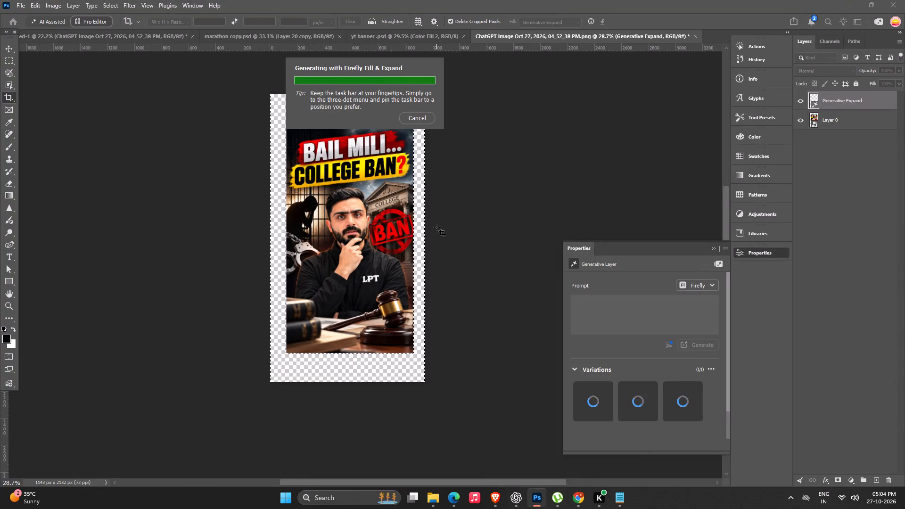
Cancel the running Firefly generation for the crop extended on all four sides.
{"action": "left_click", "coordinate": [403, 115]}
Extend only the top edge of the image's crop boundary upward, making the canvas about 1909 px tall.
{"action": "key", "text": "space"}
{"action": "key", "text": "space"}
{"action": "key", "text": "space"}
{"action": "key", "text": "space"}
{"action": "key", "text": "space"}
{"action": "key", "text": "space"}
{"action": "key", "text": "space"}
{"action": "key", "text": "space"}
{"action": "key", "text": "space"}
{"action": "key", "text": "space"}
{"action": "key", "text": "space"}
{"action": "key", "text": "space"}
{"action": "key", "text": "space"}
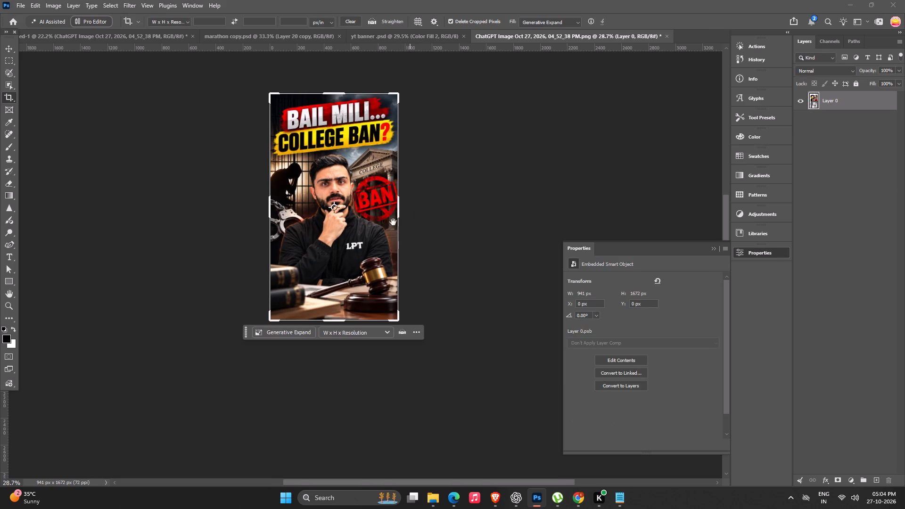
{"action": "left_click_drag", "start_coordinate": [382, 222], "coordinate": [413, 229]}
{"action": "left_click", "coordinate": [548, 18]}
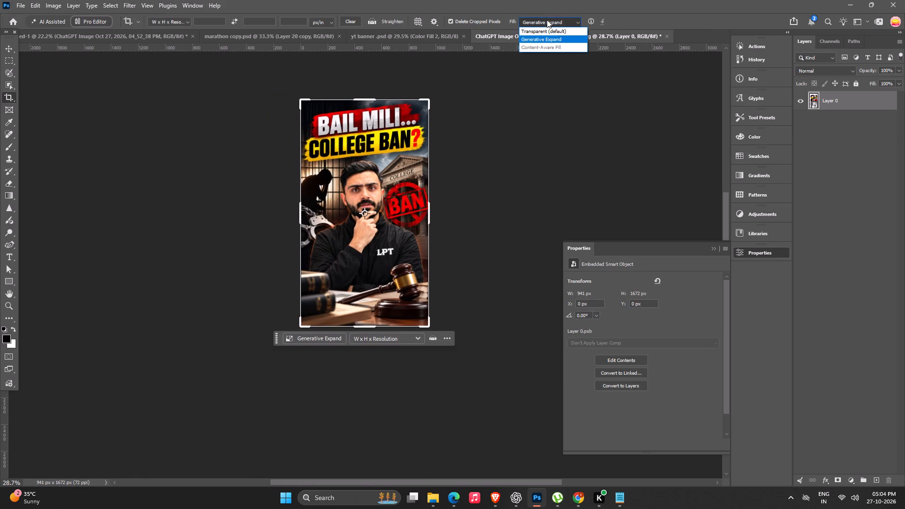
{"action": "left_click", "coordinate": [8, 101]}
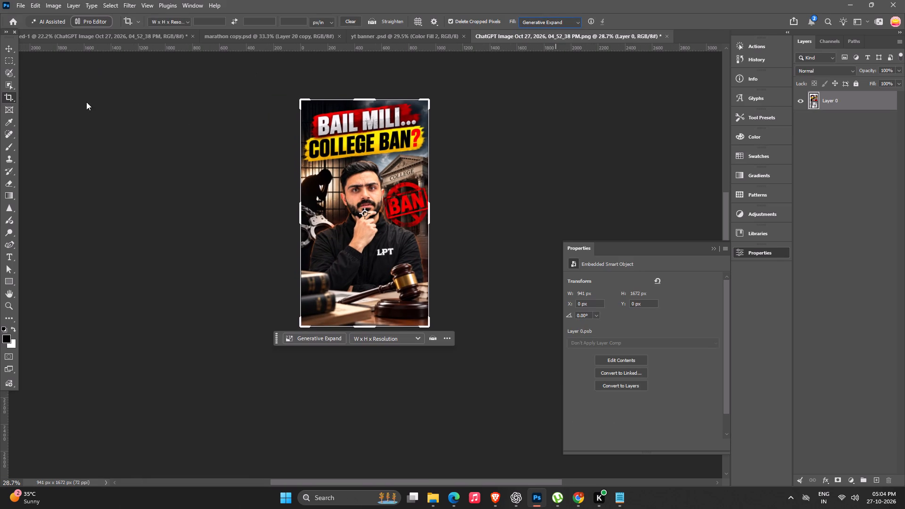
{"action": "left_click_drag", "start_coordinate": [362, 99], "coordinate": [368, 86]}
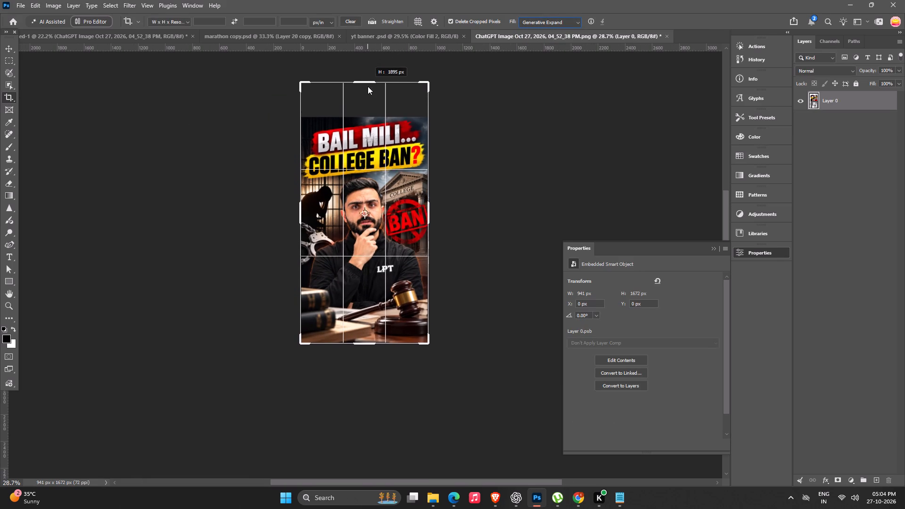
{"action": "left_click_drag", "start_coordinate": [368, 86], "coordinate": [368, 83]}
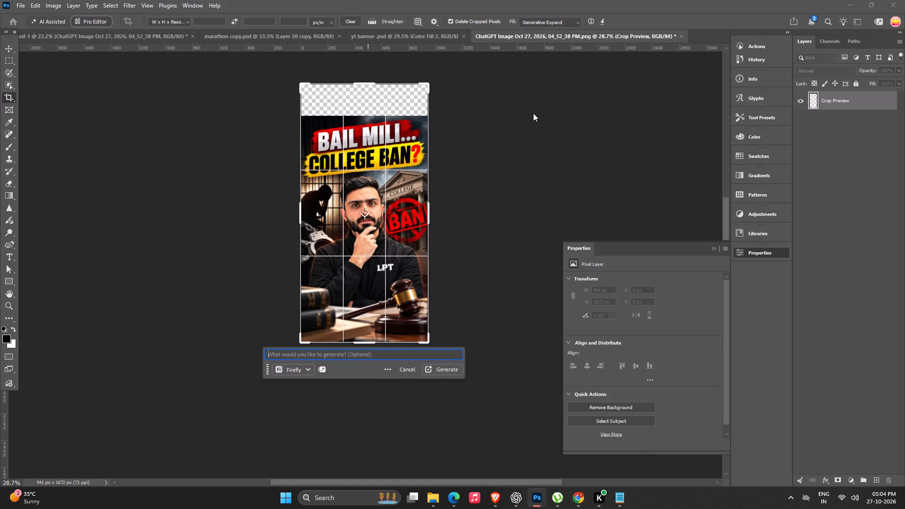
Keep the crop fill on Generative Expand and generate the added top area with Firefly, leaving the prompt empty.
{"action": "left_click", "coordinate": [550, 19]}
{"action": "left_click", "coordinate": [546, 41]}
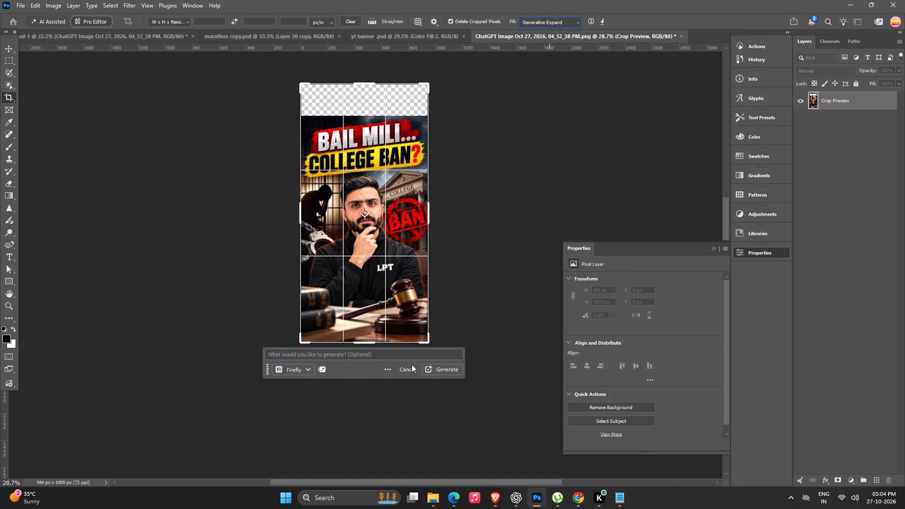
{"action": "left_click", "coordinate": [436, 368]}
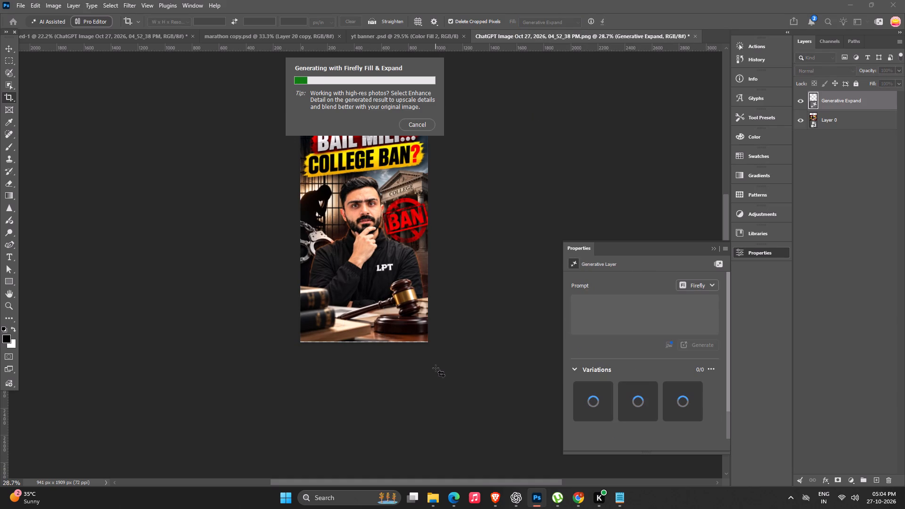
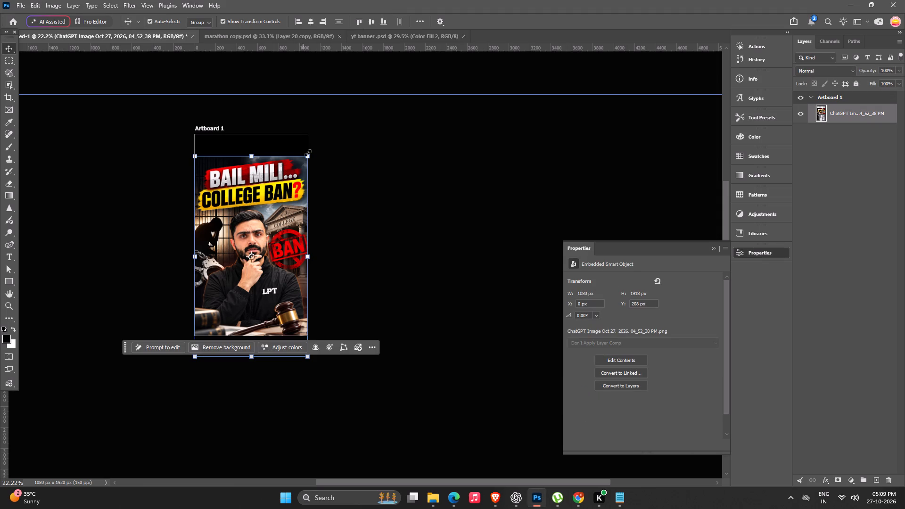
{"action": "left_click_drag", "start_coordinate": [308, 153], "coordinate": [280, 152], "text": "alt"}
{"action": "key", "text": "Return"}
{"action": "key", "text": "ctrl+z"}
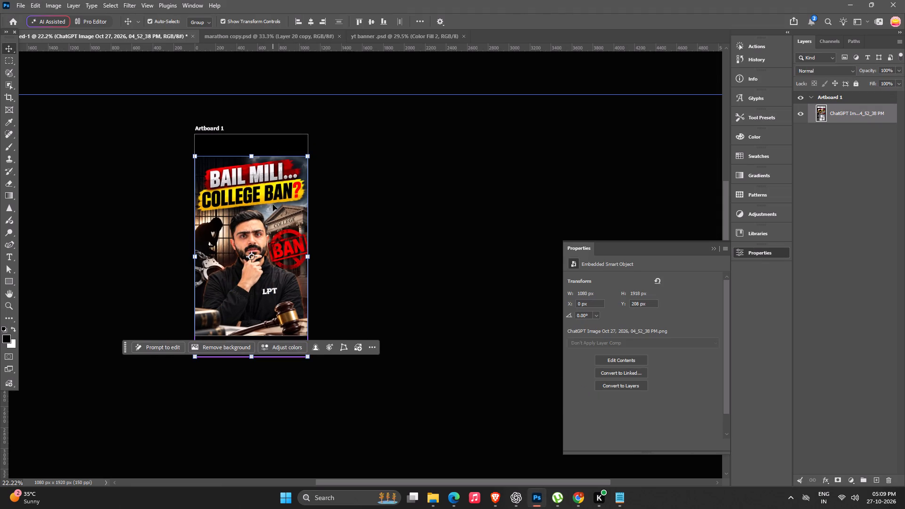
Review the marathon copy.psd thumbnails and examine the layout of the banner in yt banner .psd.
{"action": "left_click", "coordinate": [261, 28]}
{"action": "left_click", "coordinate": [262, 33]}
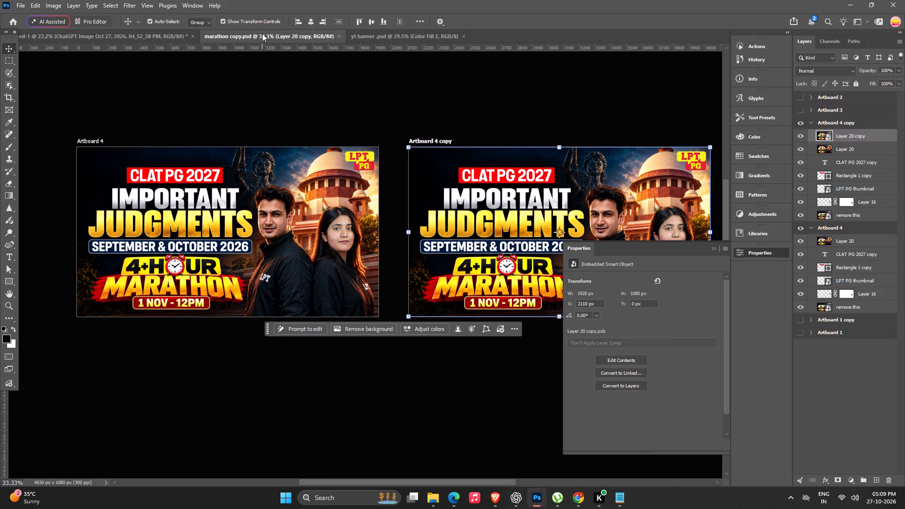
{"action": "left_click", "coordinate": [367, 36]}
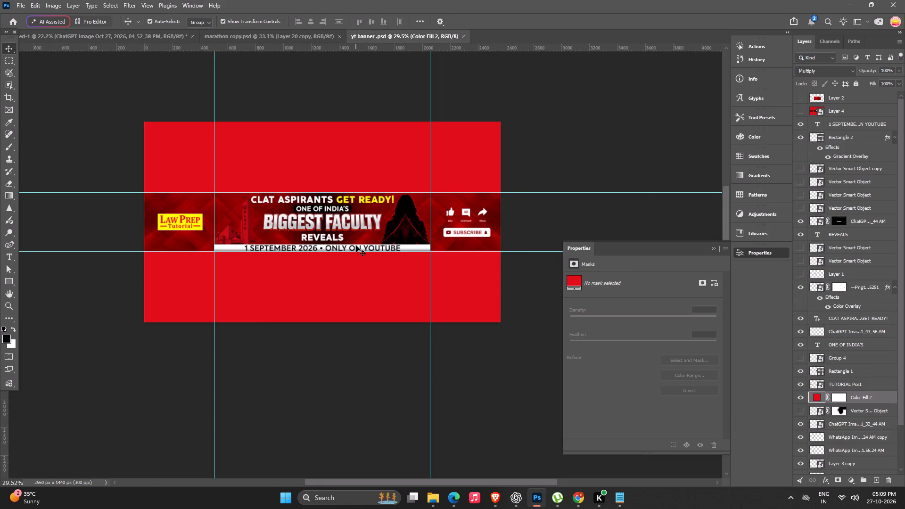
{"action": "left_click", "coordinate": [565, 119]}
{"action": "scroll", "coordinate": [404, 248], "scroll_direction": "up", "scroll_amount": 5, "text": "alt"}
{"action": "key", "text": "space"}
{"action": "key", "text": "space"}
{"action": "key", "text": "space"}
{"action": "key", "text": "space"}
{"action": "left_click_drag", "start_coordinate": [412, 243], "coordinate": [514, 187]}
{"action": "scroll", "coordinate": [403, 206], "scroll_direction": "down", "scroll_amount": 4, "text": "alt"}
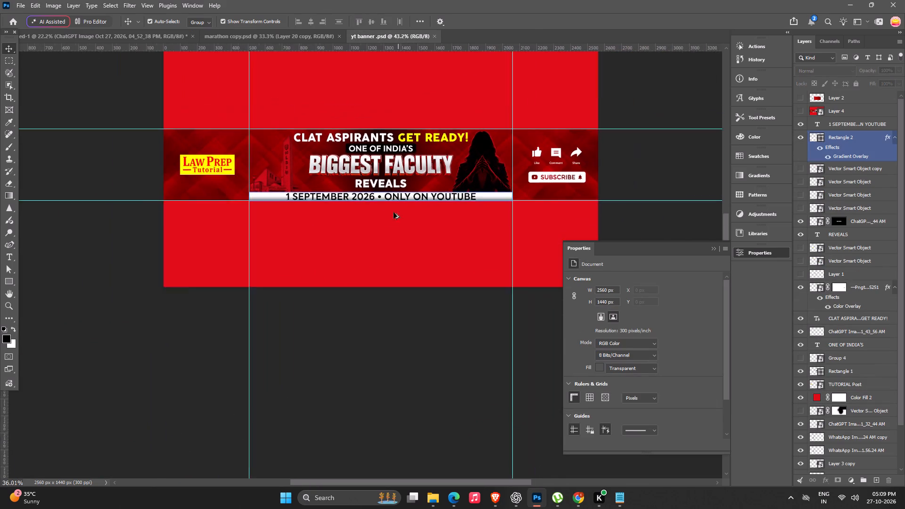
{"action": "key", "text": "space"}
{"action": "left_click_drag", "start_coordinate": [377, 212], "coordinate": [363, 247]}
{"action": "left_click", "coordinate": [395, 186]}
{"action": "left_click", "coordinate": [387, 280]}
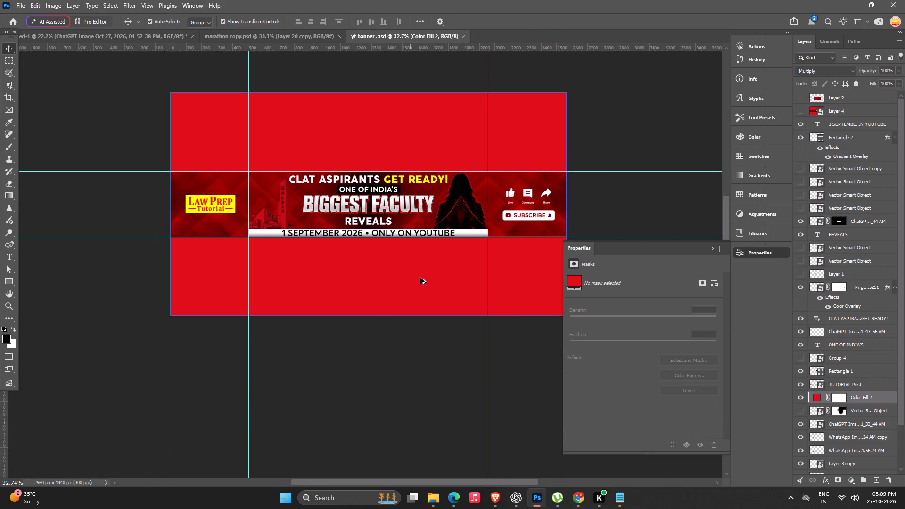
{"action": "scroll", "coordinate": [431, 274], "scroll_direction": "up", "scroll_amount": 5, "text": "alt"}
{"action": "left_click", "coordinate": [488, 184]}
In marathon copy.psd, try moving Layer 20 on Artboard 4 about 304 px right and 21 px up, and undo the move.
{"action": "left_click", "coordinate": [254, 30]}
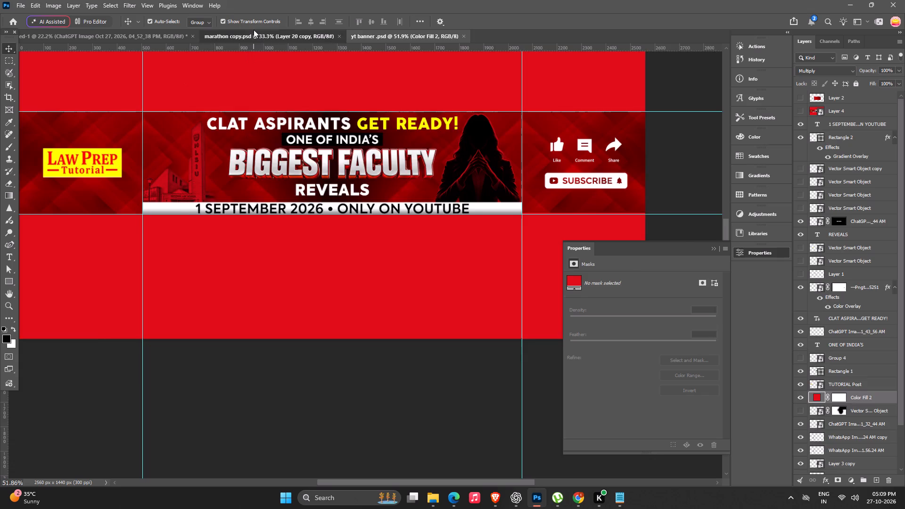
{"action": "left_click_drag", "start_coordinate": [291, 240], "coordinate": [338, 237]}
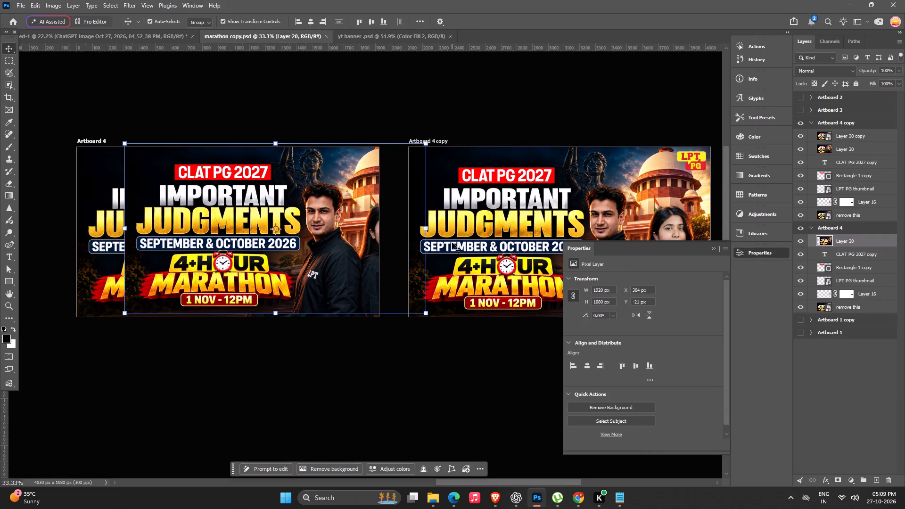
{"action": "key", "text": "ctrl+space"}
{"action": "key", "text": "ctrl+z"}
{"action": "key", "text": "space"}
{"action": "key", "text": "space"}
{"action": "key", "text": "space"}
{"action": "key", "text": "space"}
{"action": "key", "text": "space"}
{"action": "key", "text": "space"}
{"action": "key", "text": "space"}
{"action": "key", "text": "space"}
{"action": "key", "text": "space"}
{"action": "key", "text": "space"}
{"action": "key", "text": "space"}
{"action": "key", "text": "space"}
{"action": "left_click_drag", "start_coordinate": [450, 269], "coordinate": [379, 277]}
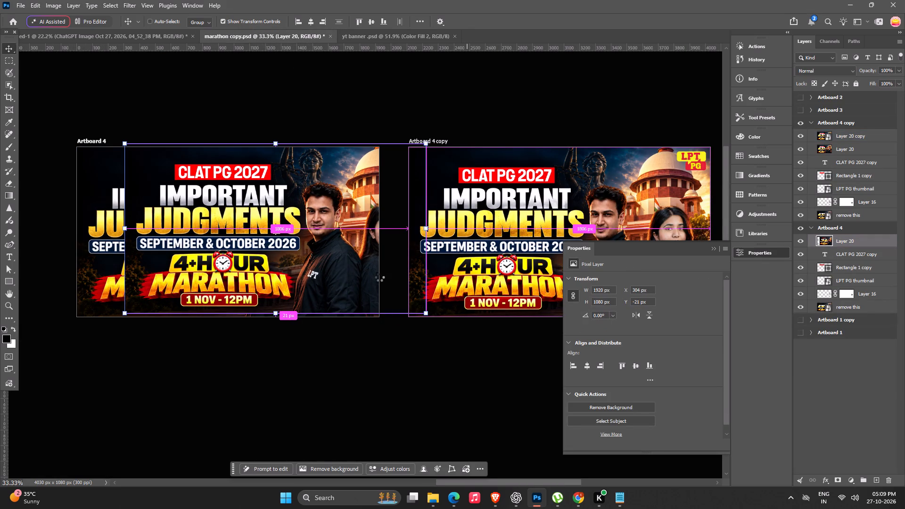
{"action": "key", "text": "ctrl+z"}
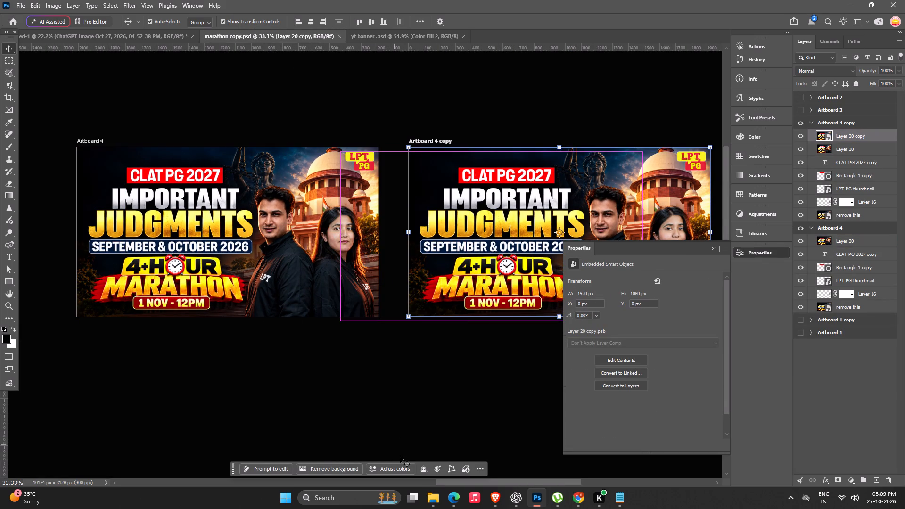
Browse the dated folders in OCT-2026 in File Explorer and open pg1.psd from the 23-10 folder in Photoshop.
{"action": "left_click", "coordinate": [434, 498]}
{"action": "double_click", "coordinate": [36, 254]}
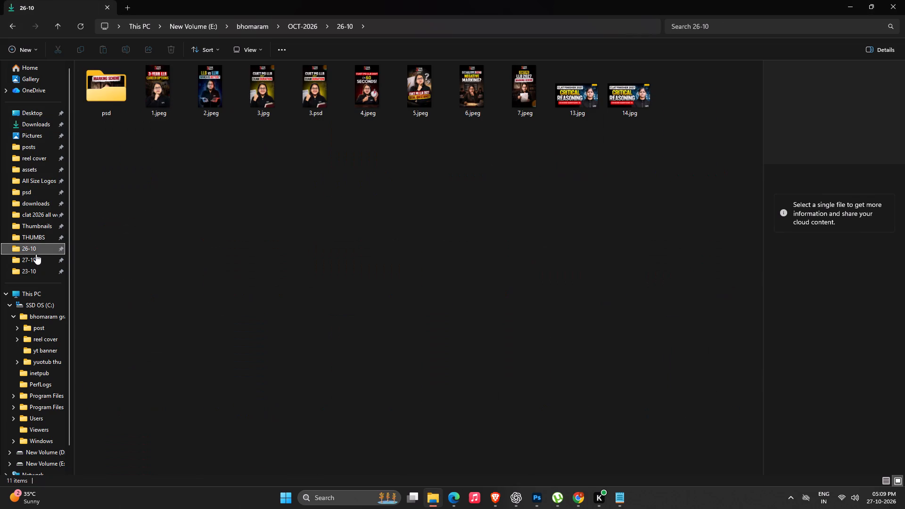
{"action": "key", "text": "BackSpace"}
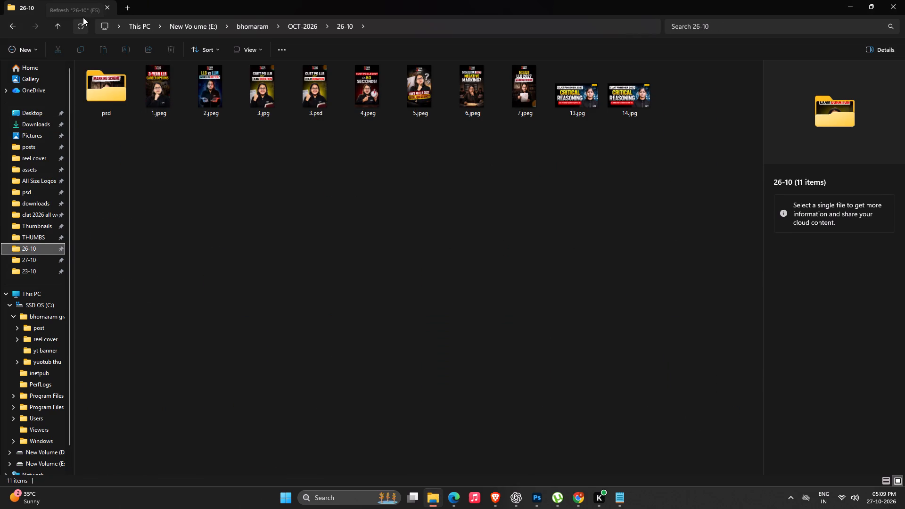
{"action": "left_click", "coordinate": [56, 25]}
{"action": "key", "text": "BackSpace"}
{"action": "double_click", "coordinate": [102, 212]}
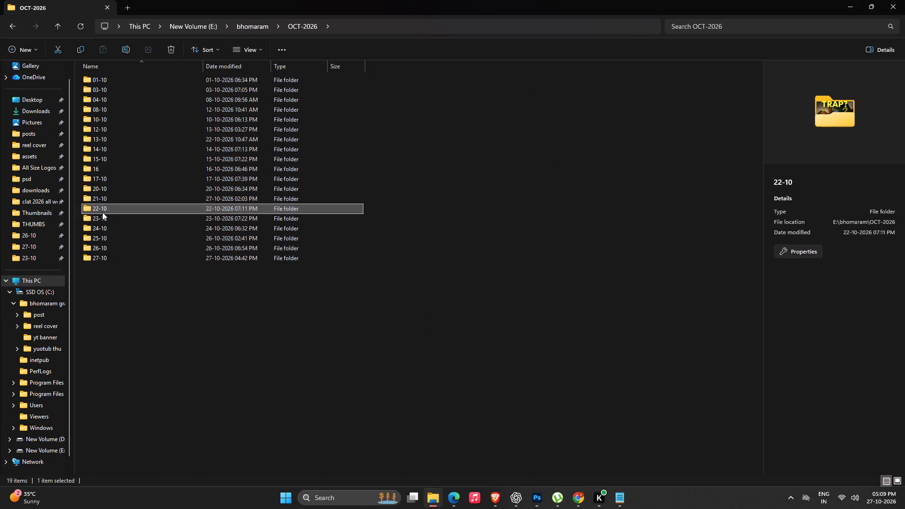
{"action": "key", "text": "BackSpace"}
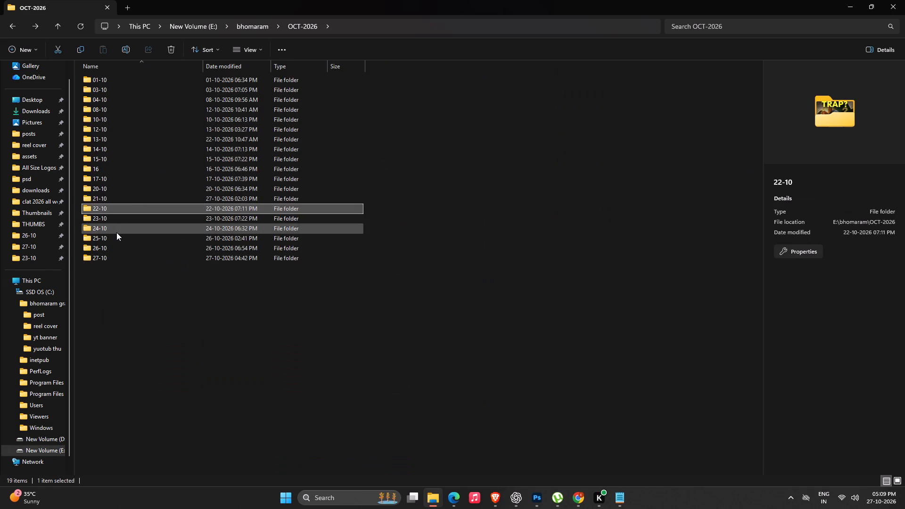
{"action": "double_click", "coordinate": [118, 201]}
{"action": "key", "text": "BackSpace"}
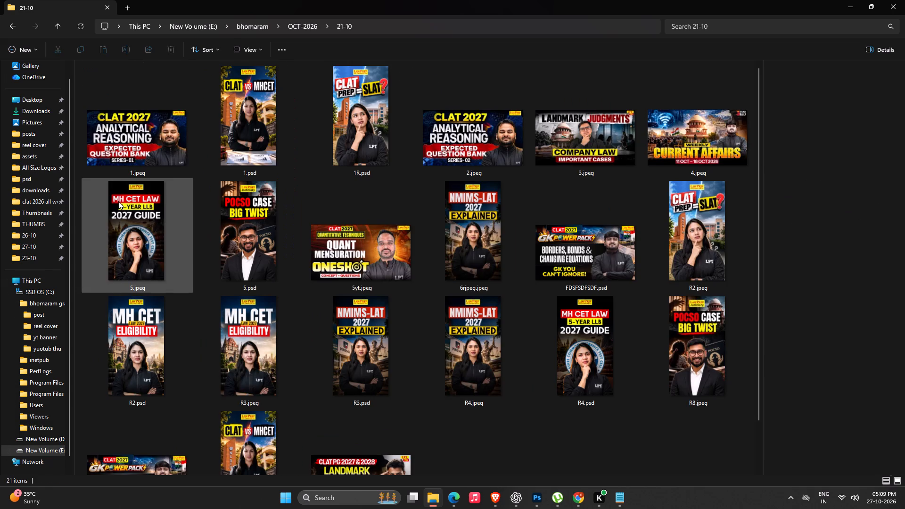
{"action": "double_click", "coordinate": [123, 215]}
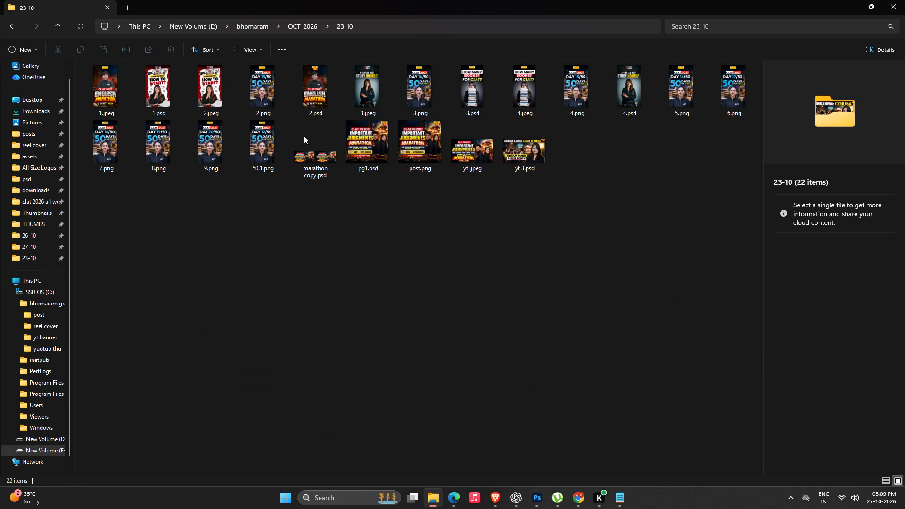
{"action": "double_click", "coordinate": [379, 133]}
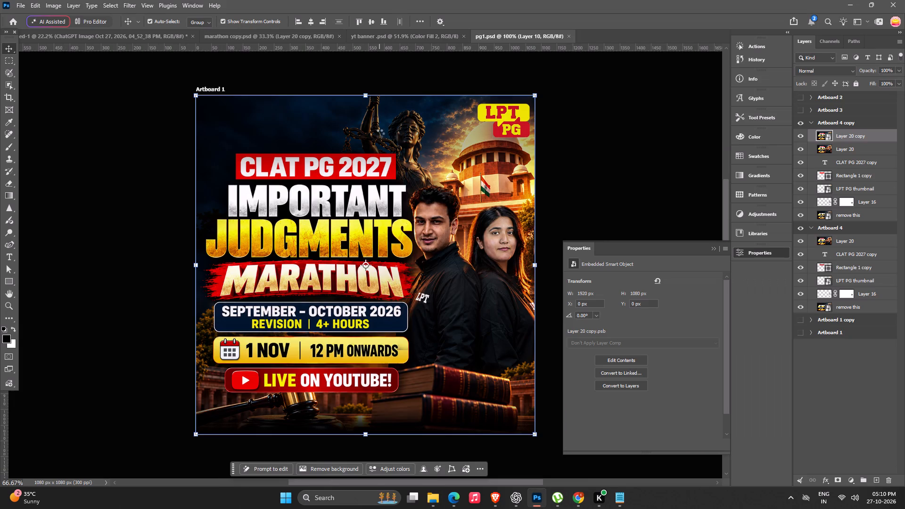
Hide Layer 10, the flattened artwork covering the marathon poster's separate layers.
{"action": "left_click", "coordinate": [802, 113]}
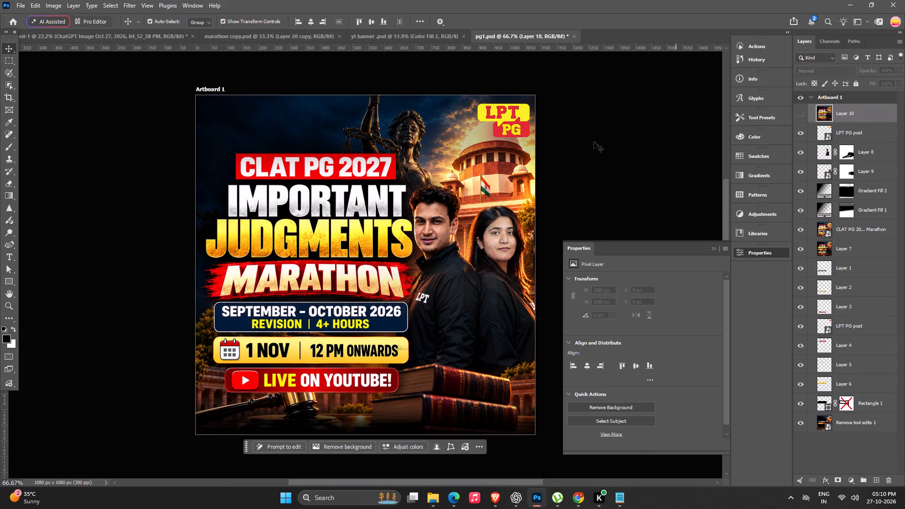
{"action": "left_click", "coordinate": [594, 142]}
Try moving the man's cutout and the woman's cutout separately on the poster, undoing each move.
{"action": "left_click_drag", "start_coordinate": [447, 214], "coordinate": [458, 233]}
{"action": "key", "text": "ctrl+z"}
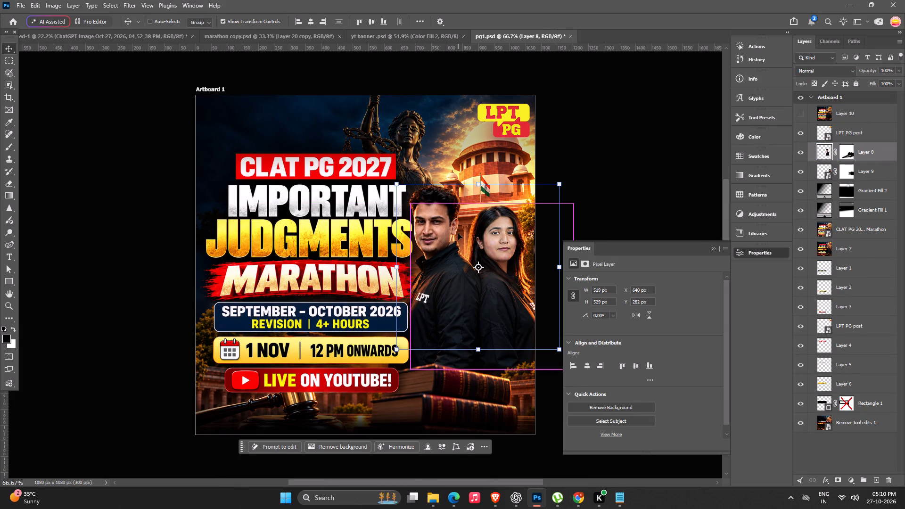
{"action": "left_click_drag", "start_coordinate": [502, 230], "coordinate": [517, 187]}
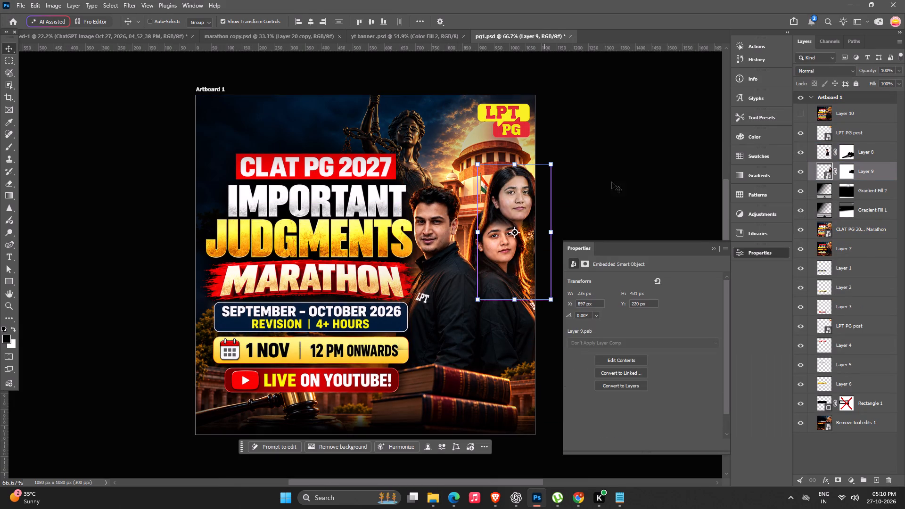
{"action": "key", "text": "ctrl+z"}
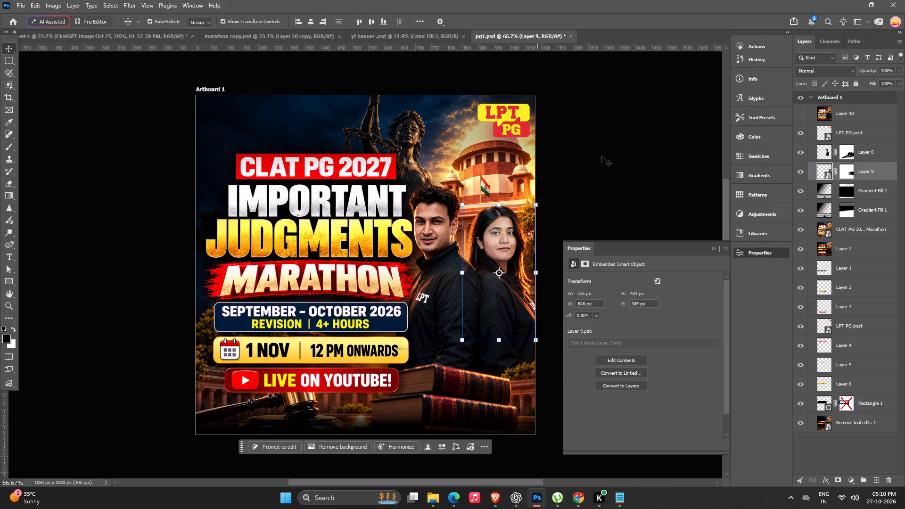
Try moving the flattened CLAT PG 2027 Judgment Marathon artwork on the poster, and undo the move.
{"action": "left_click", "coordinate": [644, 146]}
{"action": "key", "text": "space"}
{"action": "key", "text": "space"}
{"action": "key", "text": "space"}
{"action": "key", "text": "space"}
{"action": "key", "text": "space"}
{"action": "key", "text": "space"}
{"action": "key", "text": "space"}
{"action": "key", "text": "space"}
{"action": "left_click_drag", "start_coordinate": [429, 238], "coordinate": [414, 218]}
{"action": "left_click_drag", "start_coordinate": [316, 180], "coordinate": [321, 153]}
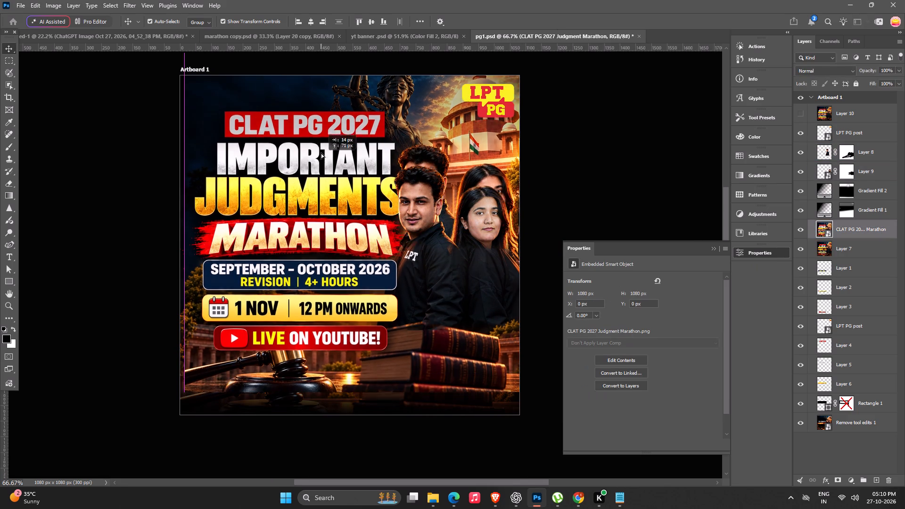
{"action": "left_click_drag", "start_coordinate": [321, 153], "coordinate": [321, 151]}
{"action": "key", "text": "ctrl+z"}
Hide the CLAT PG 2027 Judgment Marathon layer and Layer 7 so only the poster's separate elements show.
{"action": "left_click", "coordinate": [803, 229]}
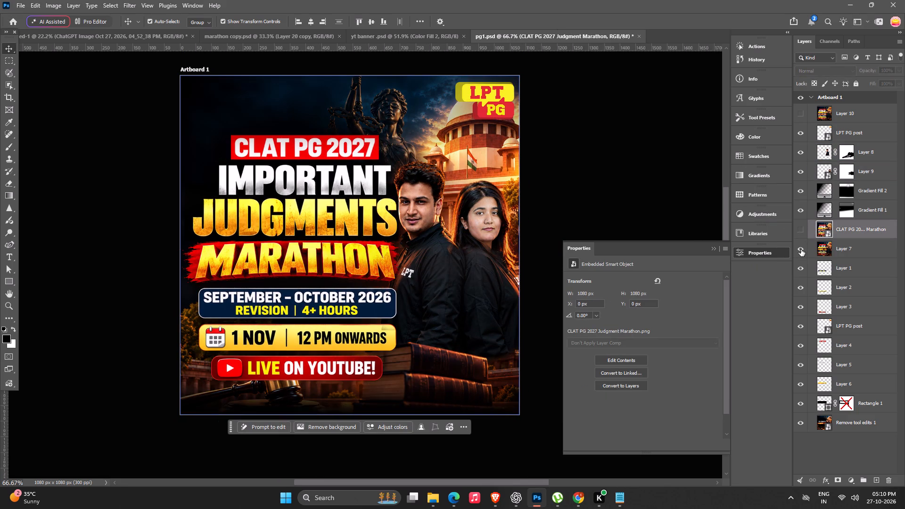
{"action": "left_click_drag", "start_coordinate": [800, 249], "coordinate": [795, 249]}
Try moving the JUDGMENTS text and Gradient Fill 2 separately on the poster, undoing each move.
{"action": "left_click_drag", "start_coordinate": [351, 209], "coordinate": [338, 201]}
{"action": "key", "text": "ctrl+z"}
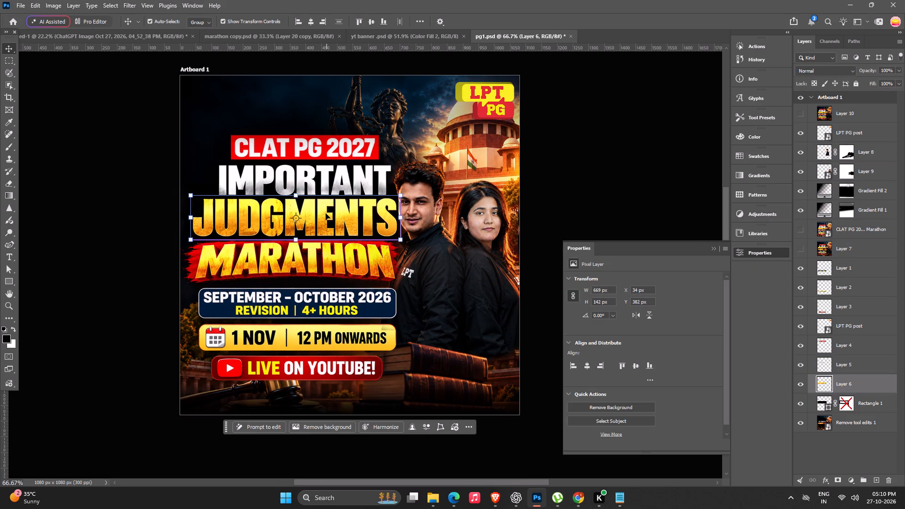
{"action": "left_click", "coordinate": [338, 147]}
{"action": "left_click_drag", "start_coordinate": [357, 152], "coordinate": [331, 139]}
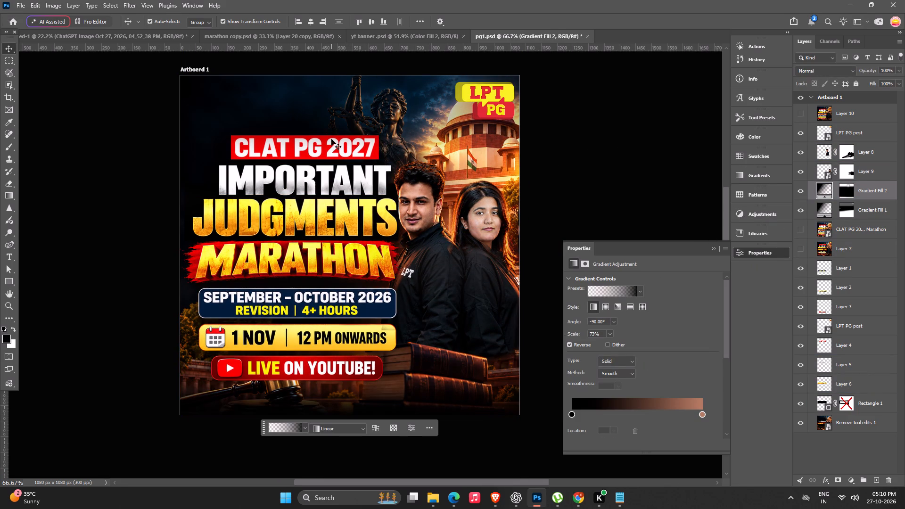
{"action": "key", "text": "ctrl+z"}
Lock the Gradient Fill 2 layer completely.
{"action": "left_click", "coordinate": [857, 83]}
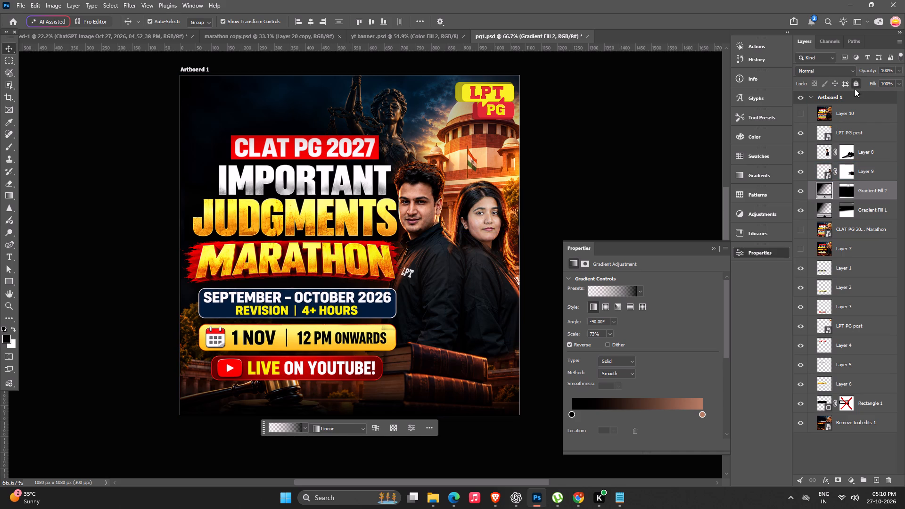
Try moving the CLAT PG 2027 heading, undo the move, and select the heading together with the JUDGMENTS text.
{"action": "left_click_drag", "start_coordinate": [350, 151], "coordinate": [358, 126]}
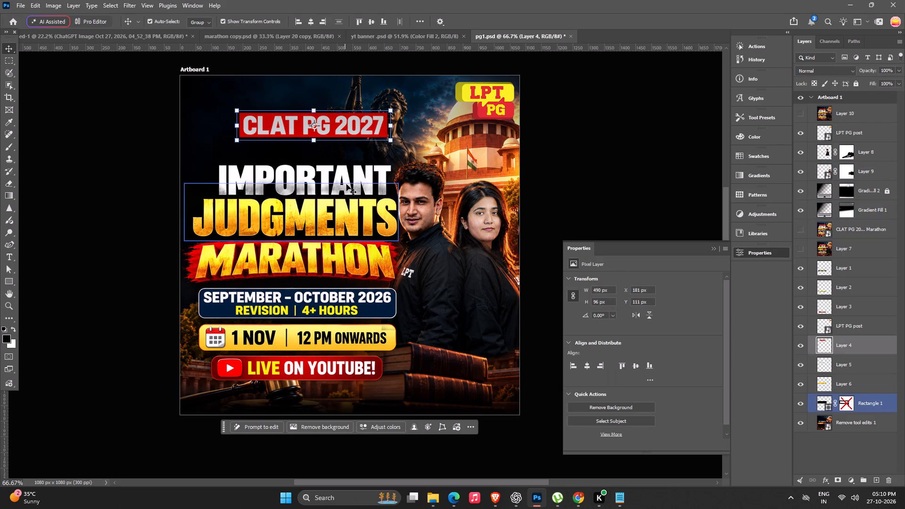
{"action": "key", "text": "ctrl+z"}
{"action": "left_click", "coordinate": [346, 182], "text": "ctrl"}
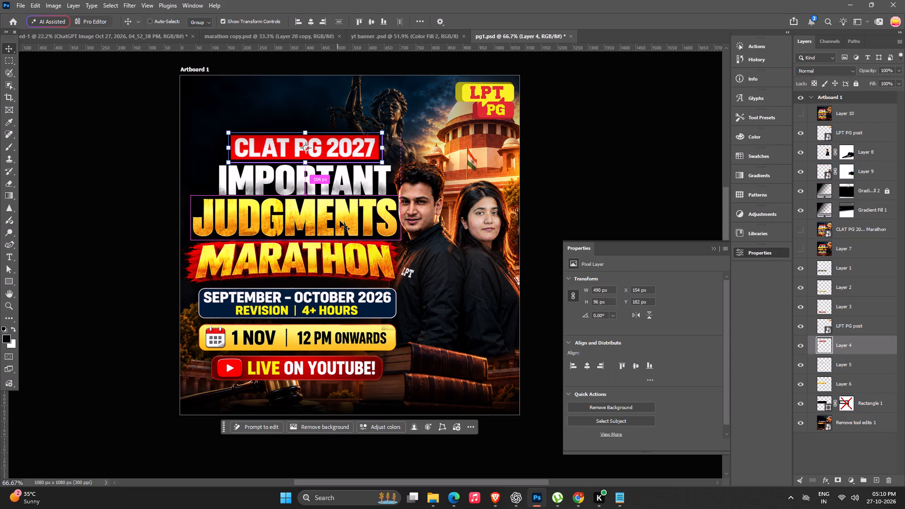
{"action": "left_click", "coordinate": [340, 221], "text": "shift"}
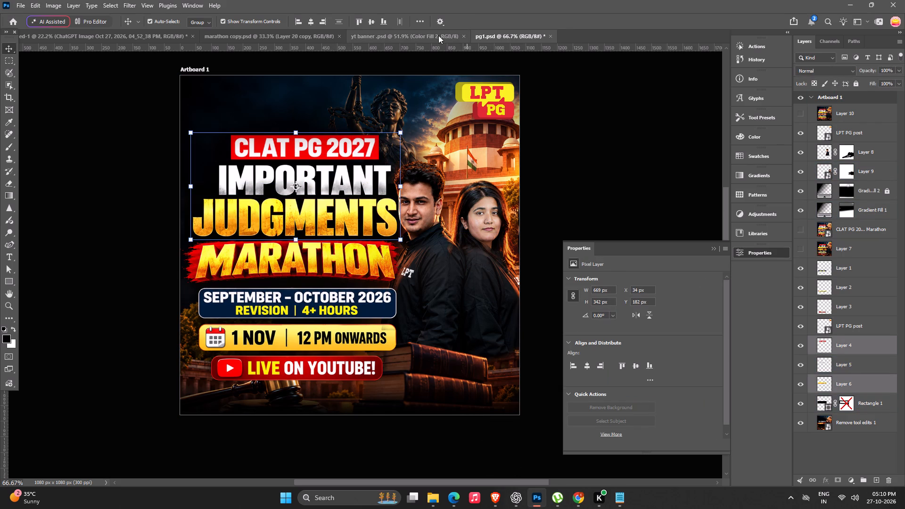
Switch to yt banner.psd and examine the existing banner's layout, text and layers.
{"action": "left_click", "coordinate": [437, 35]}
{"action": "scroll", "coordinate": [415, 182], "scroll_direction": "down", "scroll_amount": 8, "text": "alt"}
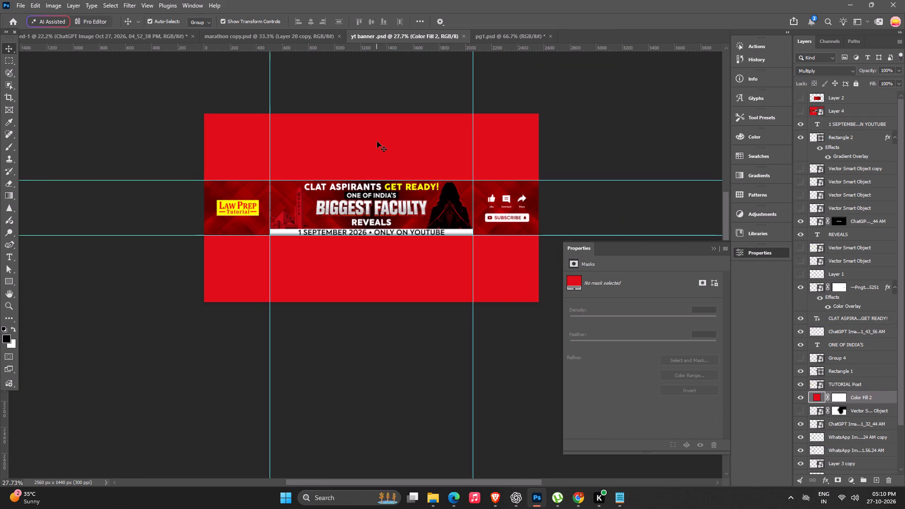
{"action": "scroll", "coordinate": [382, 210], "scroll_direction": "up", "scroll_amount": 6, "text": "alt"}
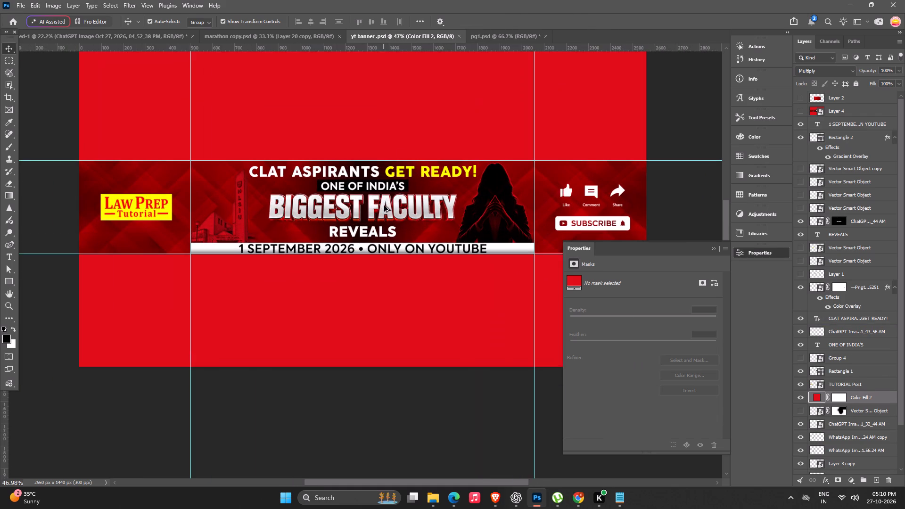
{"action": "left_click", "coordinate": [407, 171]}
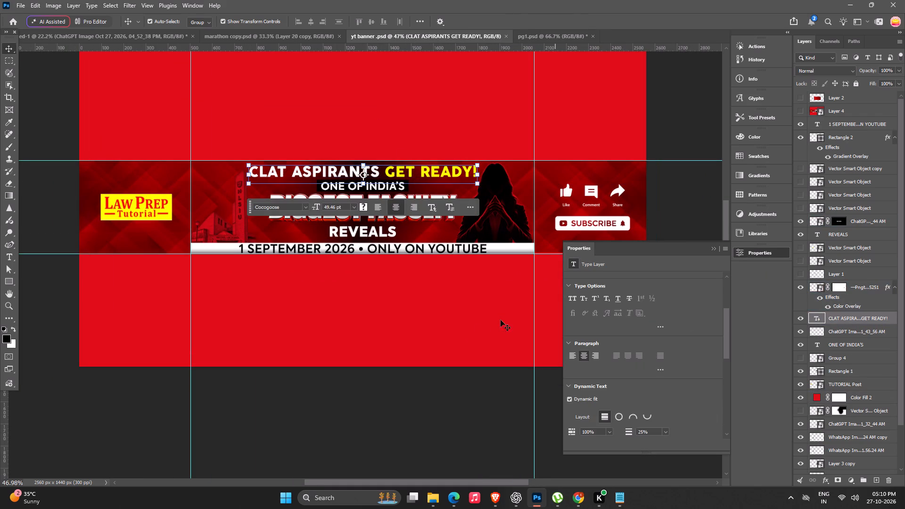
{"action": "left_click", "coordinate": [434, 336]}
{"action": "scroll", "coordinate": [268, 256], "scroll_direction": "down", "scroll_amount": 4, "text": "alt"}
{"action": "scroll", "coordinate": [265, 255], "scroll_direction": "up", "scroll_amount": 2, "text": "alt"}
{"action": "key", "text": "space"}
{"action": "key", "text": "space"}
{"action": "key", "text": "space"}
{"action": "key", "text": "space"}
{"action": "key", "text": "space"}
{"action": "key", "text": "space"}
{"action": "key", "text": "space"}
{"action": "key", "text": "space"}
{"action": "key", "text": "space"}
{"action": "key", "text": "space"}
{"action": "key", "text": "space"}
{"action": "key", "text": "space"}
{"action": "key", "text": "space"}
{"action": "key", "text": "space"}
{"action": "left_click_drag", "start_coordinate": [278, 262], "coordinate": [279, 211]}
{"action": "key", "text": "super+s"}
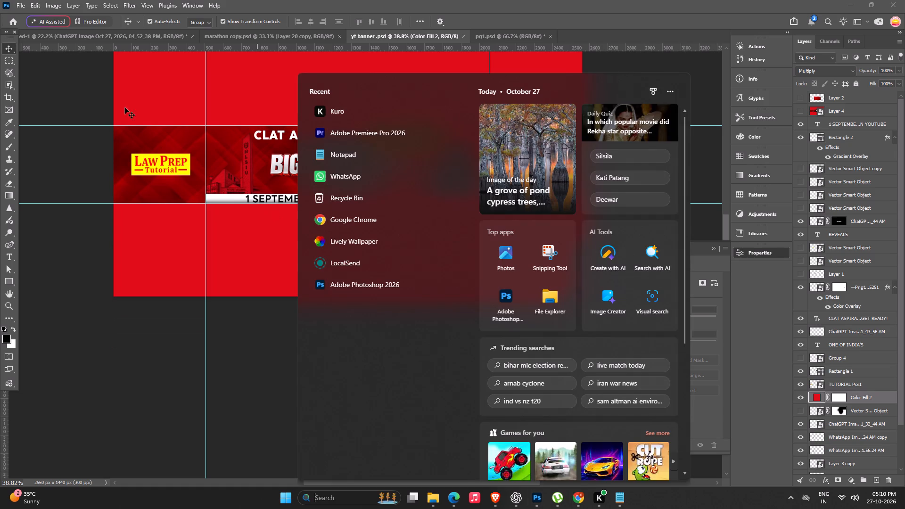
{"action": "left_click", "coordinate": [77, 104]}
{"action": "scroll", "coordinate": [149, 218], "scroll_direction": "down", "scroll_amount": 3, "text": "alt"}
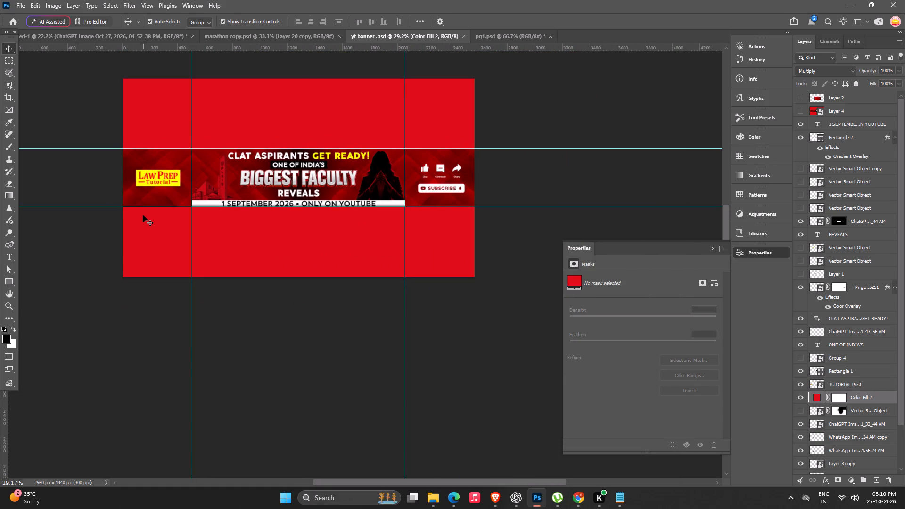
{"action": "key", "text": "super+s"}
{"action": "left_click", "coordinate": [70, 85]}
{"action": "scroll", "coordinate": [851, 111], "scroll_direction": "up", "scroll_amount": 7}
Stamp all visible banner artwork into a new layer above the 1 SEPTEMBER text layer and copy the whole canvas merged.
{"action": "left_click", "coordinate": [859, 99]}
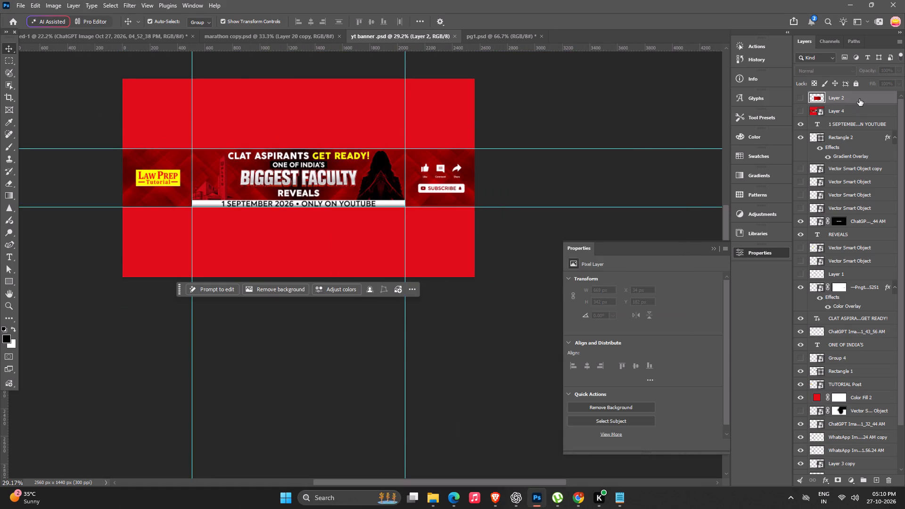
{"action": "key", "text": "ctrl+alt+shift+e"}
{"action": "left_click", "coordinate": [842, 121]}
{"action": "key", "text": "ctrl+alt+shift+e"}
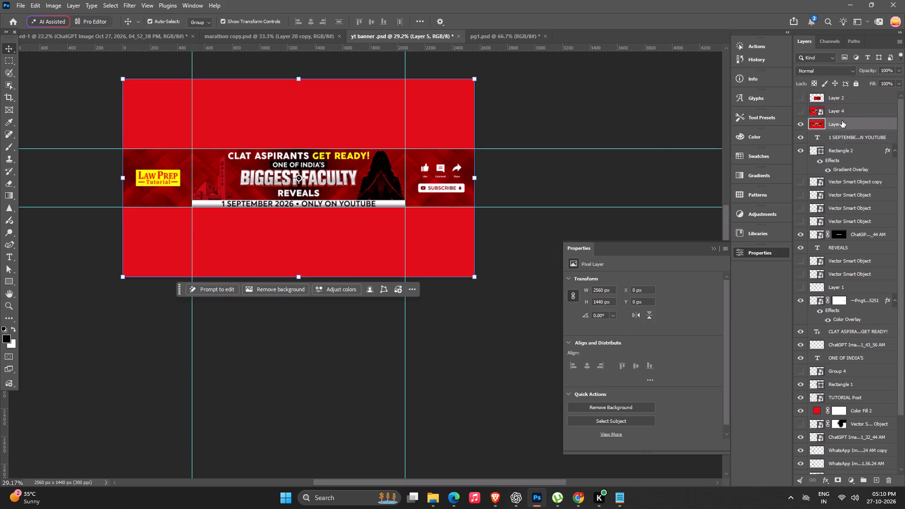
{"action": "key", "text": "ctrl+a"}
{"action": "key", "text": "ctrl+shift+c"}
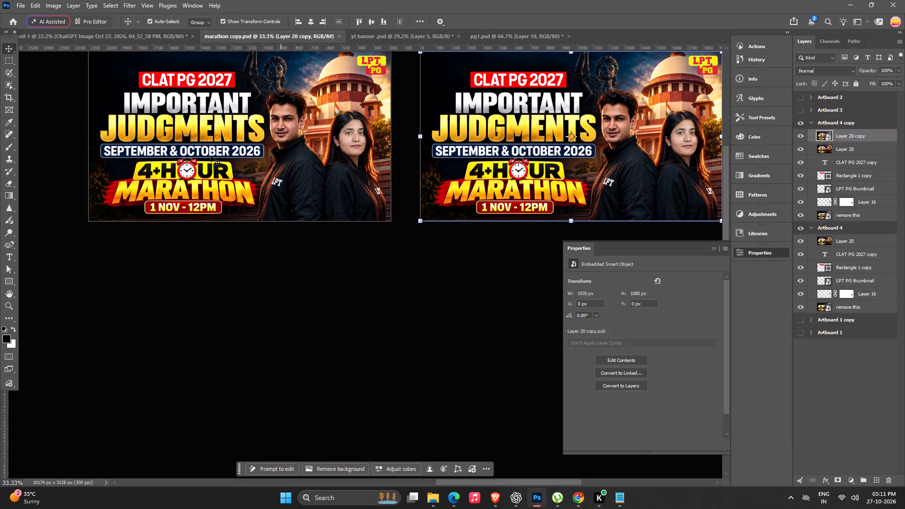
{"action": "left_click", "coordinate": [127, 33]}
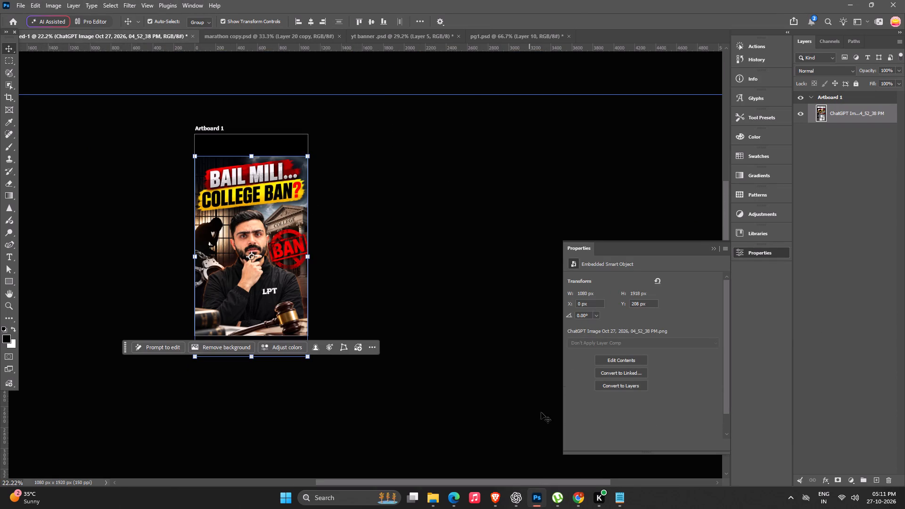
{"action": "left_click", "coordinate": [431, 495]}
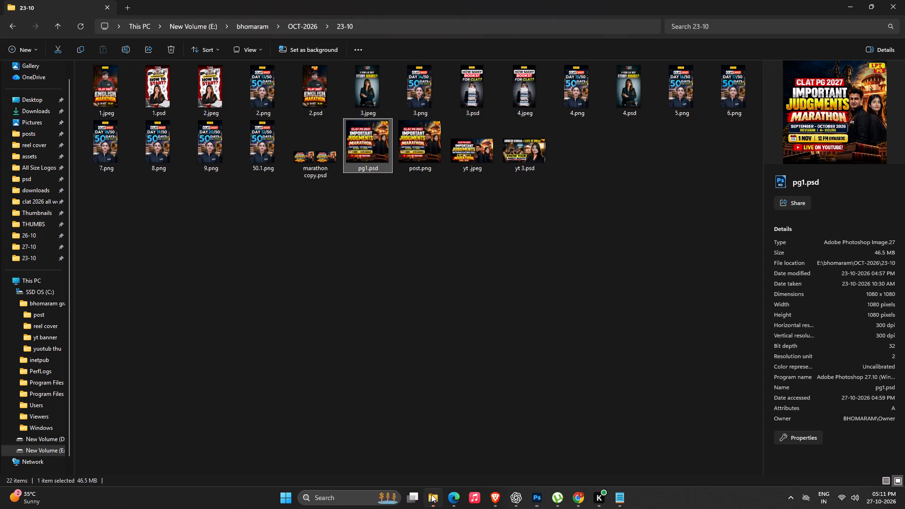
{"action": "double_click", "coordinate": [42, 111]}
{"action": "left_click_drag", "start_coordinate": [121, 99], "coordinate": [125, 102]}
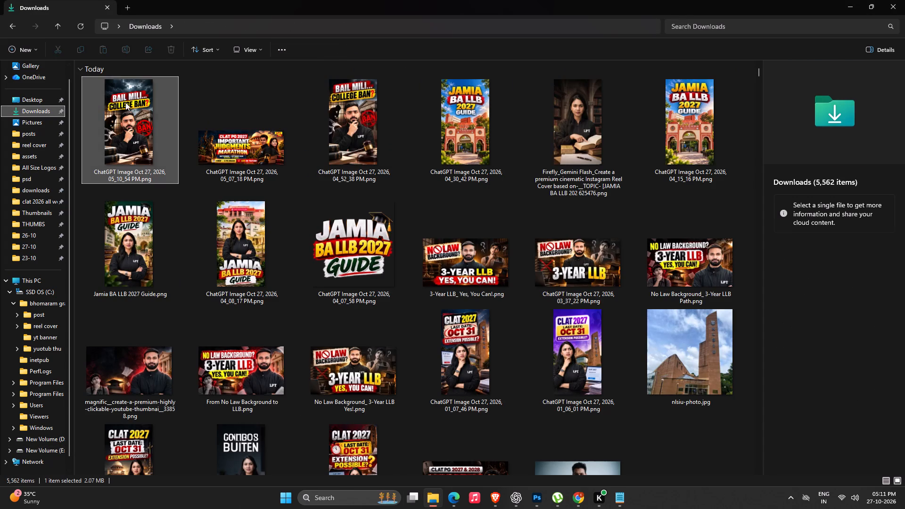
{"action": "left_click_drag", "start_coordinate": [125, 102], "coordinate": [234, 242]}
{"action": "key", "text": "Return"}
{"action": "scroll", "coordinate": [263, 251], "scroll_direction": "up", "scroll_amount": 5, "text": "alt"}
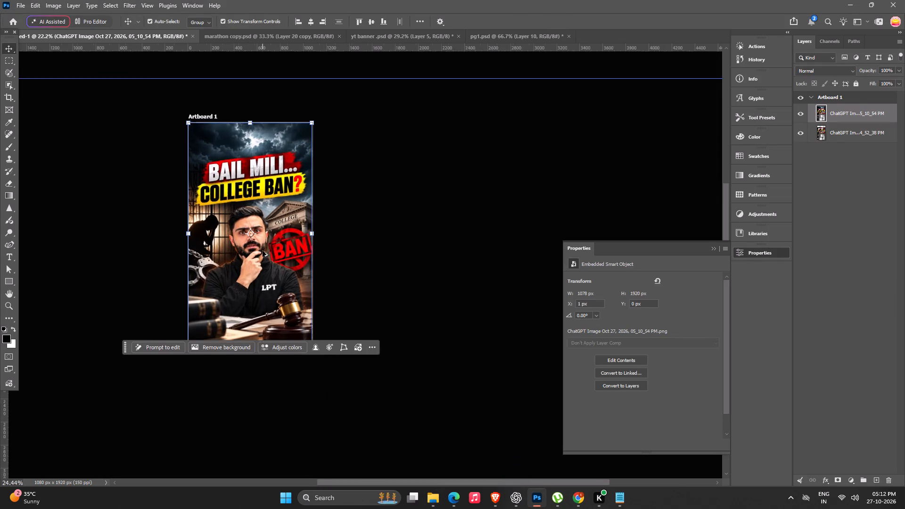
{"action": "scroll", "coordinate": [263, 251], "scroll_direction": "up", "scroll_amount": 1, "text": "alt"}
{"action": "left_click", "coordinate": [465, 228]}
{"action": "left_click", "coordinate": [234, 288]}
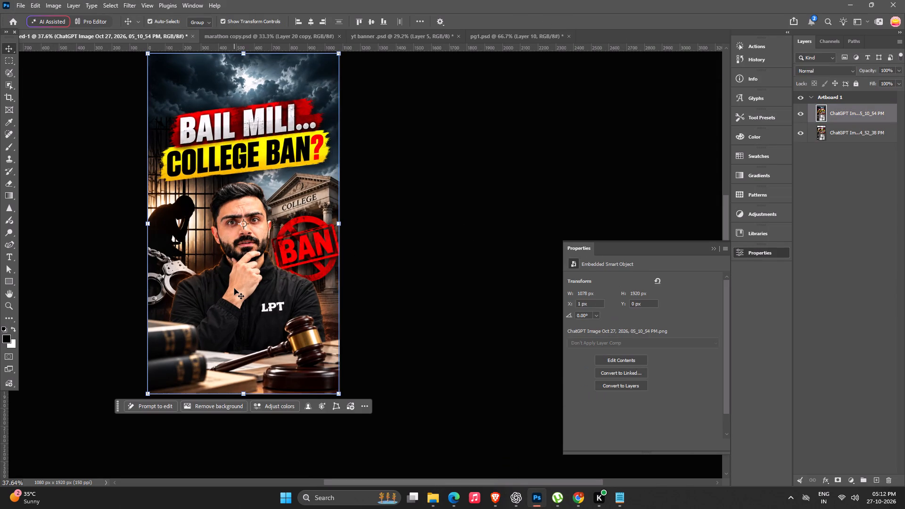
{"action": "key", "text": "ctrl+bracketleft"}
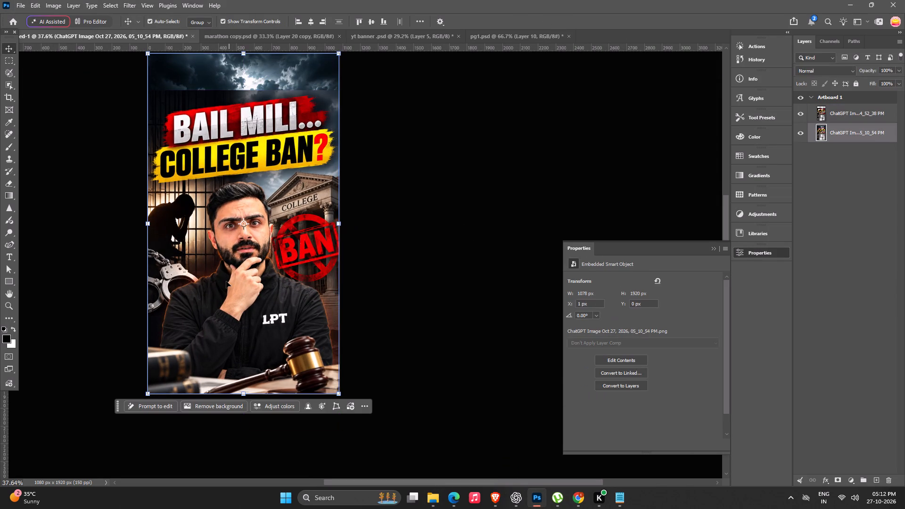
Add a layer mask to the original 04_52_38 PM cover image layer.
{"action": "key", "text": "space"}
{"action": "key", "text": "space"}
{"action": "key", "text": "space"}
{"action": "key", "text": "space"}
{"action": "key", "text": "space"}
{"action": "key", "text": "space"}
{"action": "key", "text": "space"}
{"action": "left_click_drag", "start_coordinate": [343, 255], "coordinate": [321, 290]}
{"action": "left_click", "coordinate": [246, 280]}
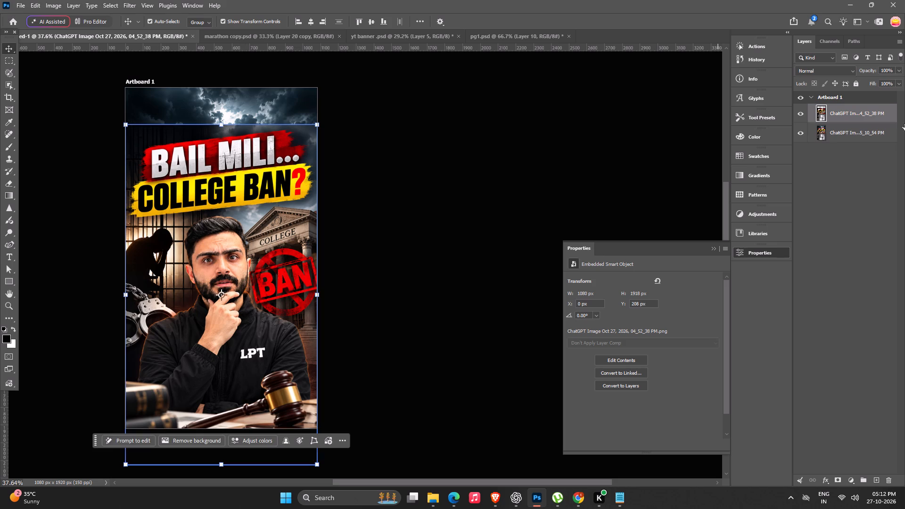
{"action": "left_click_drag", "start_coordinate": [838, 478], "coordinate": [832, 477]}
Shrink the brush to 150 px and try painting white on the original image's mask along the sky seam above the headline.
{"action": "key", "text": "space"}
{"action": "key", "text": "space"}
{"action": "left_click_drag", "start_coordinate": [238, 207], "coordinate": [273, 236]}
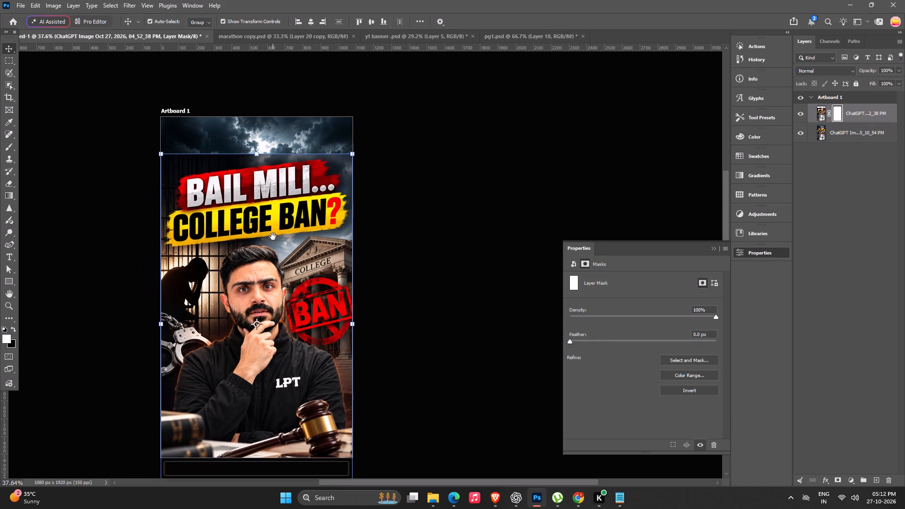
{"action": "key", "text": "b"}
{"action": "scroll", "coordinate": [168, 148], "scroll_direction": "up", "scroll_amount": 3, "text": "alt"}
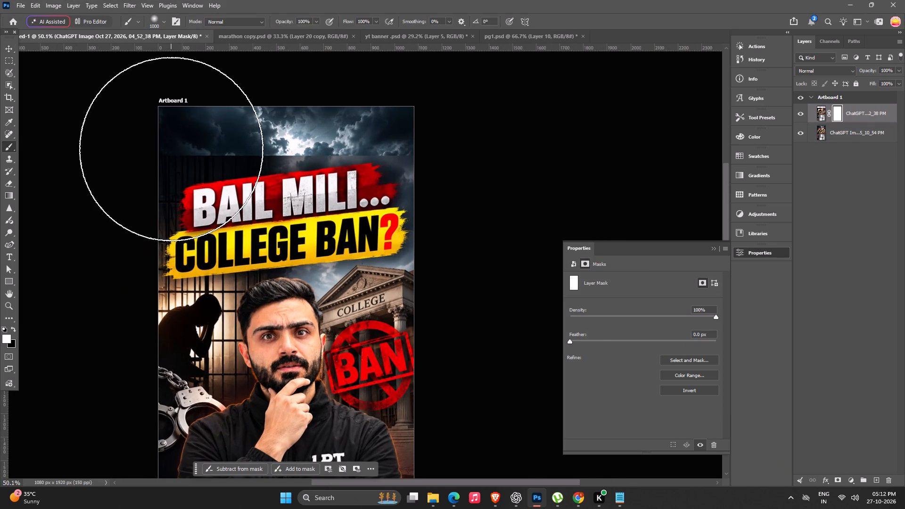
{"action": "key", "text": "bracketleft"}
{"action": "key", "text": "bracketleft"}
{"action": "key", "text": "bracketleft"}
{"action": "key", "text": "bracketleft"}
{"action": "key", "text": "bracketleft"}
{"action": "key", "text": "bracketleft"}
{"action": "key", "text": "bracketleft"}
{"action": "key", "text": "bracketleft"}
{"action": "key", "text": "bracketleft"}
{"action": "key", "text": "bracketleft"}
{"action": "key", "text": "bracketleft"}
{"action": "key", "text": "bracketleft"}
{"action": "left_click_drag", "start_coordinate": [158, 157], "coordinate": [260, 154]}
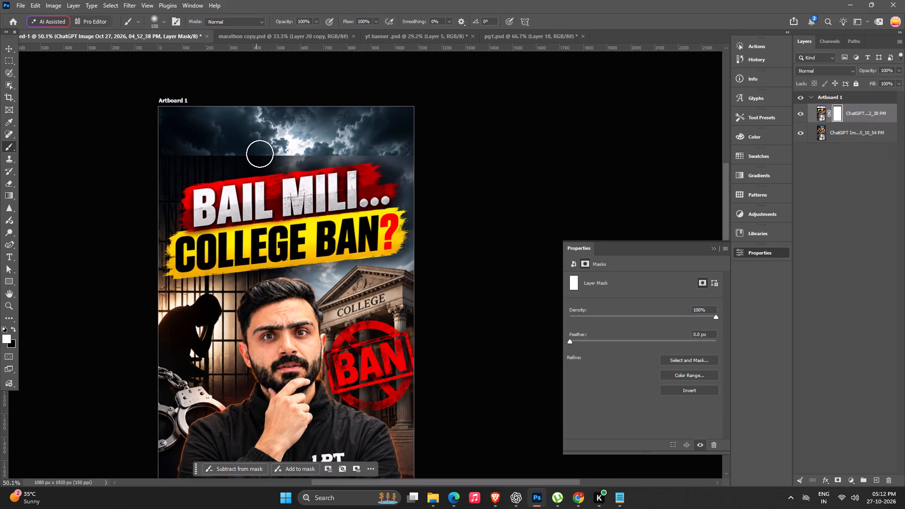
{"action": "left_click_drag", "start_coordinate": [260, 154], "coordinate": [276, 151]}
{"action": "key", "text": "ctrl+z"}
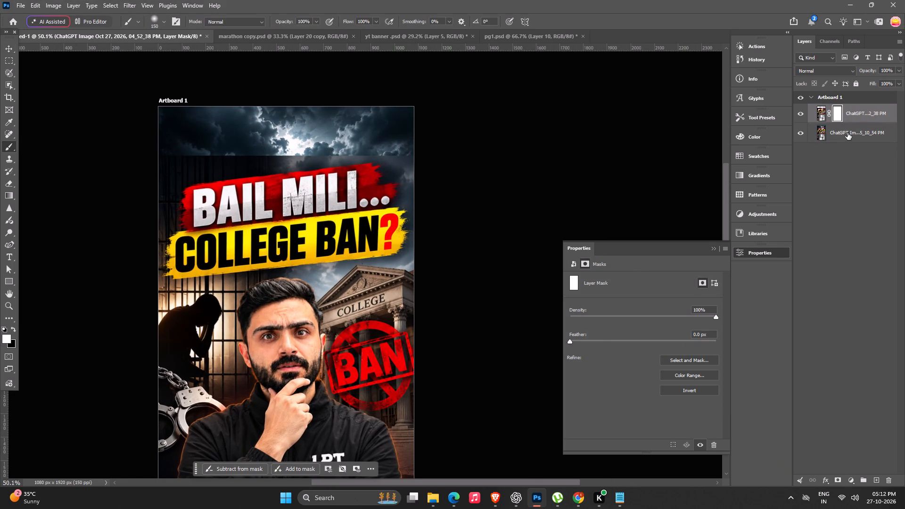
Add a layer mask to the 05_10_54 PM extended cover layer and try painting on it along the sky seam.
{"action": "left_click", "coordinate": [847, 133]}
{"action": "left_click", "coordinate": [838, 483]}
{"action": "left_click_drag", "start_coordinate": [151, 157], "coordinate": [160, 156]}
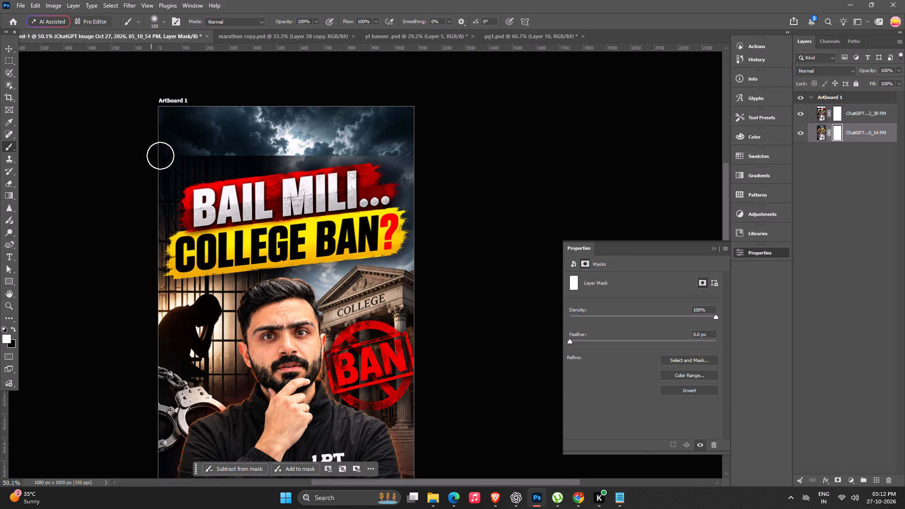
{"action": "left_click_drag", "start_coordinate": [160, 156], "coordinate": [261, 151]}
{"action": "key", "text": "x"}
{"action": "left_click_drag", "start_coordinate": [189, 157], "coordinate": [230, 156]}
{"action": "key", "text": "ctrl+z"}
Paint black on the original image's mask along the seam above the headline, using a 150 px and then 90 px brush.
{"action": "left_click", "coordinate": [836, 109]}
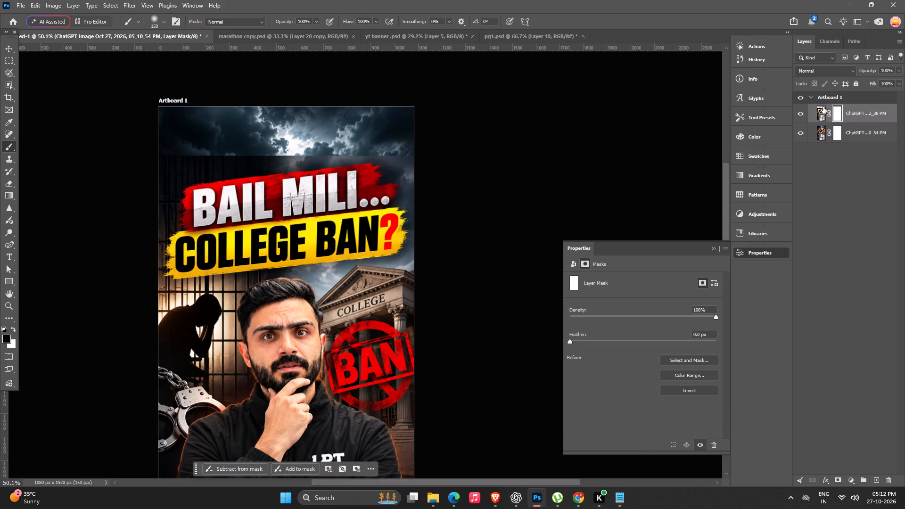
{"action": "left_click_drag", "start_coordinate": [139, 152], "coordinate": [245, 153]}
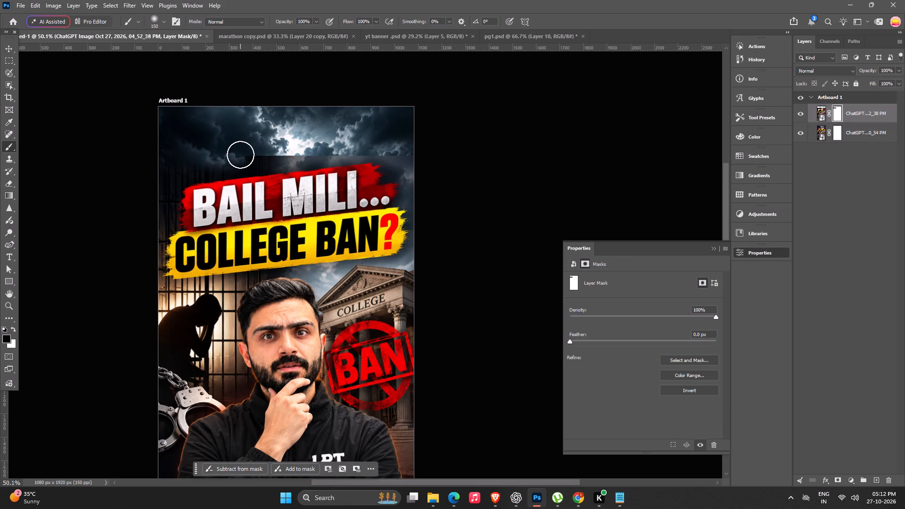
{"action": "scroll", "coordinate": [248, 154], "scroll_direction": "up", "scroll_amount": 1, "text": "alt"}
{"action": "key", "text": "bracketleft"}
{"action": "key", "text": "bracketleft"}
{"action": "key", "text": "bracketleft"}
{"action": "left_click_drag", "start_coordinate": [237, 156], "coordinate": [299, 148]}
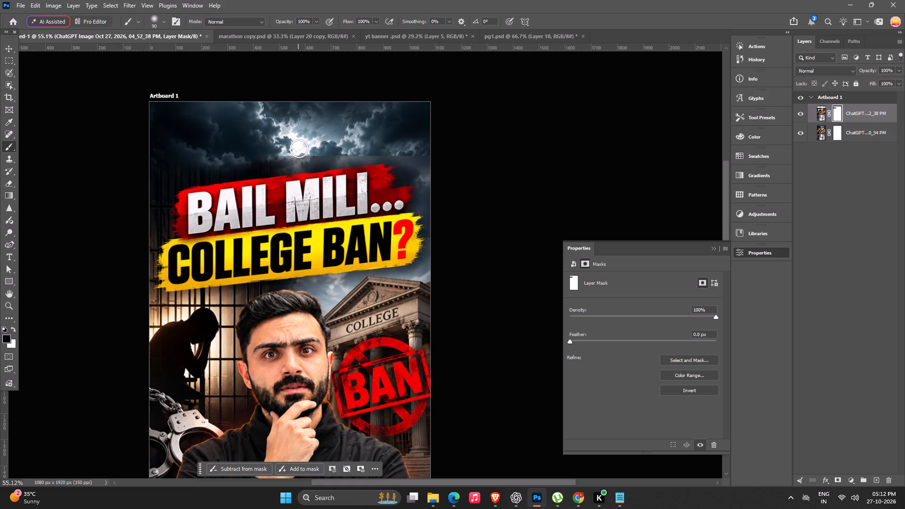
{"action": "left_click_drag", "start_coordinate": [299, 148], "coordinate": [329, 149]}
{"action": "left_click_drag", "start_coordinate": [329, 149], "coordinate": [334, 143]}
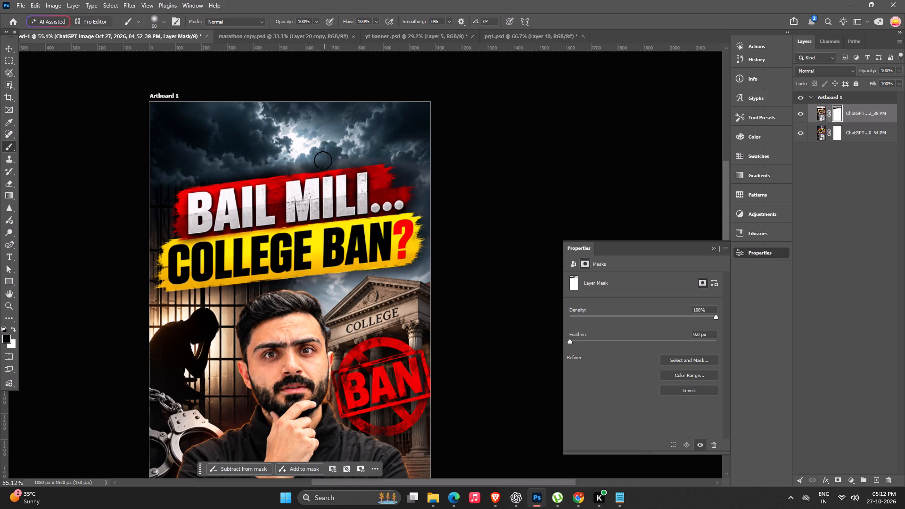
{"action": "scroll", "coordinate": [323, 175], "scroll_direction": "down", "scroll_amount": 7, "text": "alt"}
{"action": "key", "text": "space"}
{"action": "left_click_drag", "start_coordinate": [298, 272], "coordinate": [310, 269]}
{"action": "scroll", "coordinate": [320, 213], "scroll_direction": "up", "scroll_amount": 5, "text": "alt"}
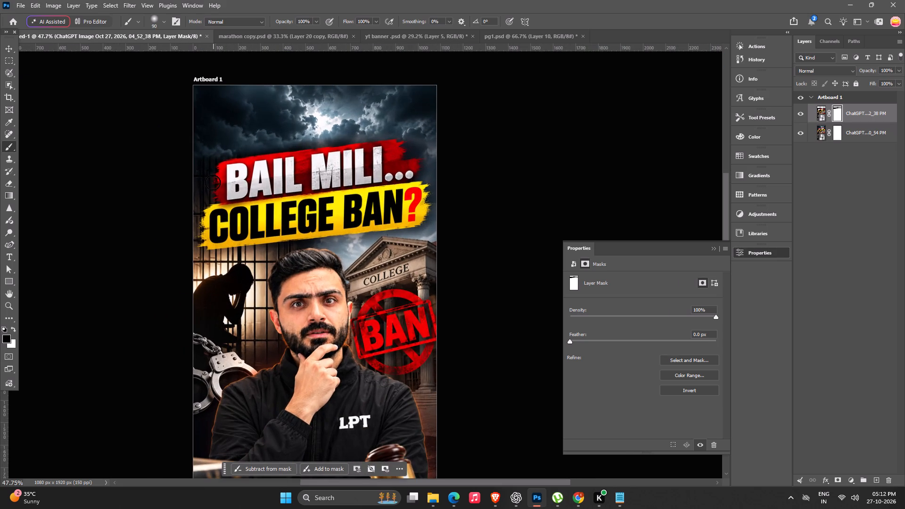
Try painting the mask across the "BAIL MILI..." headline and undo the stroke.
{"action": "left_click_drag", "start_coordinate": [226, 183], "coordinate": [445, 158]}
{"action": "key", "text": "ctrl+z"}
Place TUTORIAL REEL.png from the All Size Logos folder onto the cover as the top layer.
{"action": "left_click", "coordinate": [2, 49]}
{"action": "left_click_drag", "start_coordinate": [25, 181], "coordinate": [30, 185]}
{"action": "scroll", "coordinate": [193, 308], "scroll_direction": "down", "scroll_amount": 5, "text": "alt"}
{"action": "key", "text": "space"}
{"action": "key", "text": "space"}
{"action": "key", "text": "space"}
{"action": "left_click_drag", "start_coordinate": [250, 358], "coordinate": [260, 345]}
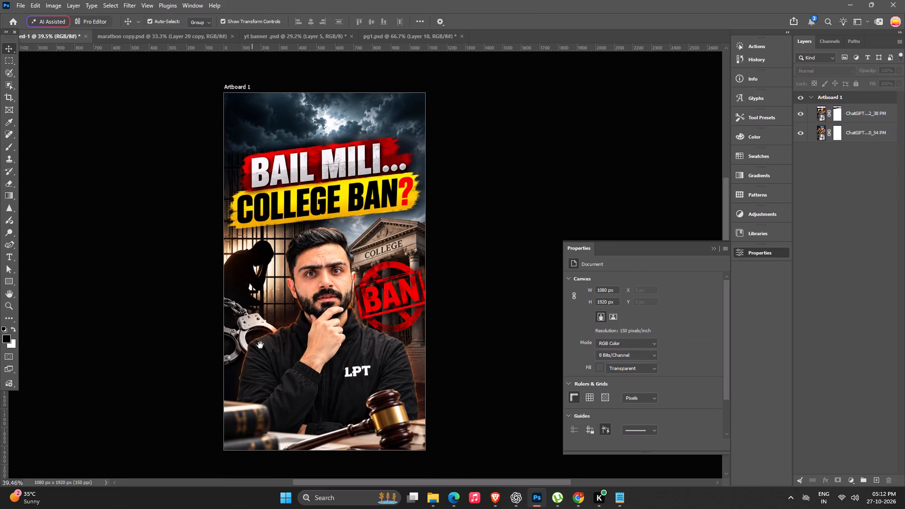
{"action": "left_click_drag", "start_coordinate": [260, 345], "coordinate": [261, 331]}
{"action": "left_click", "coordinate": [432, 502]}
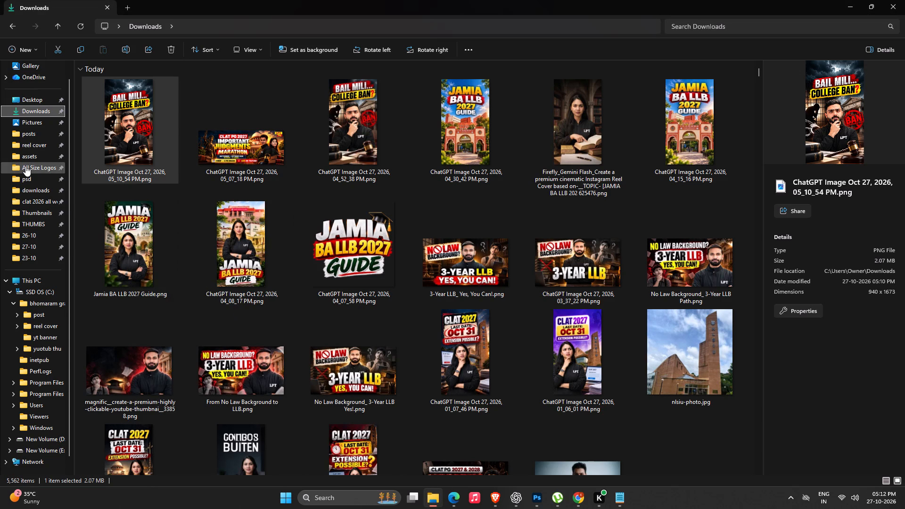
{"action": "double_click", "coordinate": [40, 171]}
{"action": "scroll", "coordinate": [530, 344], "scroll_direction": "down", "scroll_amount": 13}
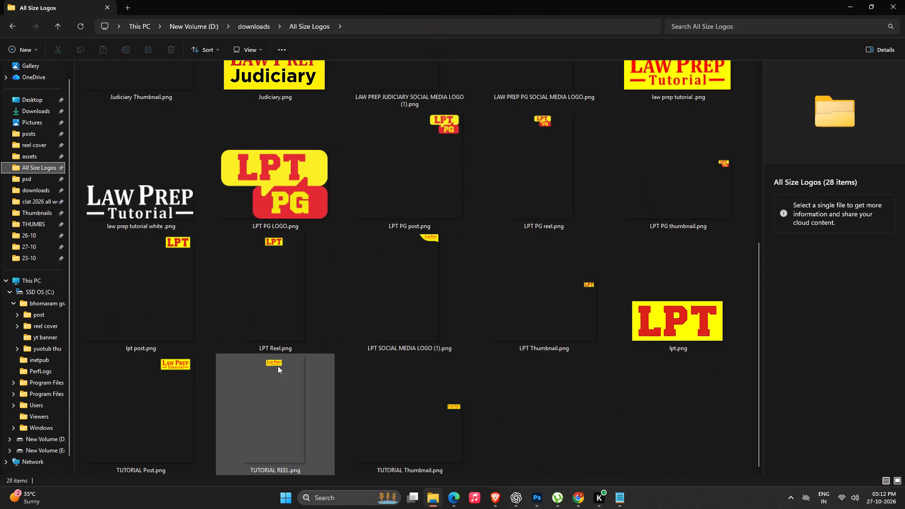
{"action": "left_click_drag", "start_coordinate": [278, 365], "coordinate": [357, 306]}
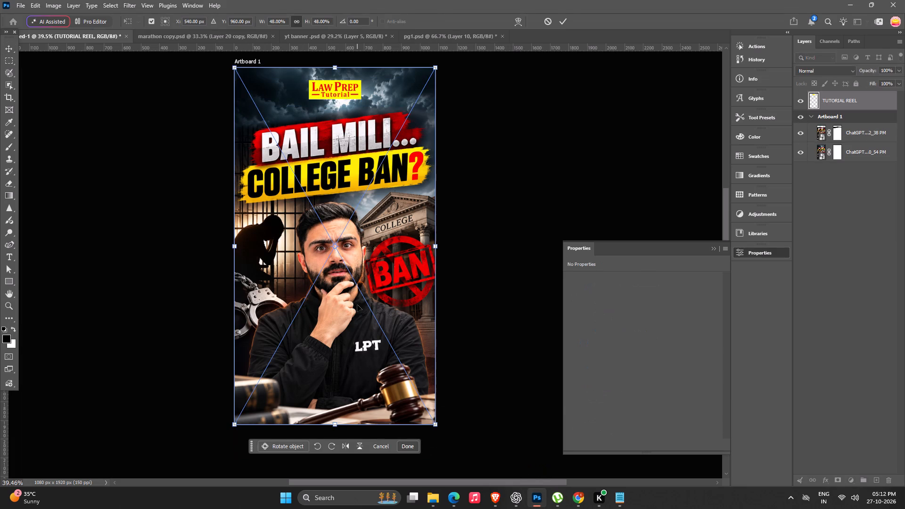
{"action": "key", "text": "Return"}
Draw a black rectangle about 1092 × 1923 px over the whole cover artboard.
{"action": "key", "text": "space"}
{"action": "key", "text": "space"}
{"action": "key", "text": "space"}
{"action": "key", "text": "space"}
{"action": "key", "text": "space"}
{"action": "left_click_drag", "start_coordinate": [311, 300], "coordinate": [280, 300]}
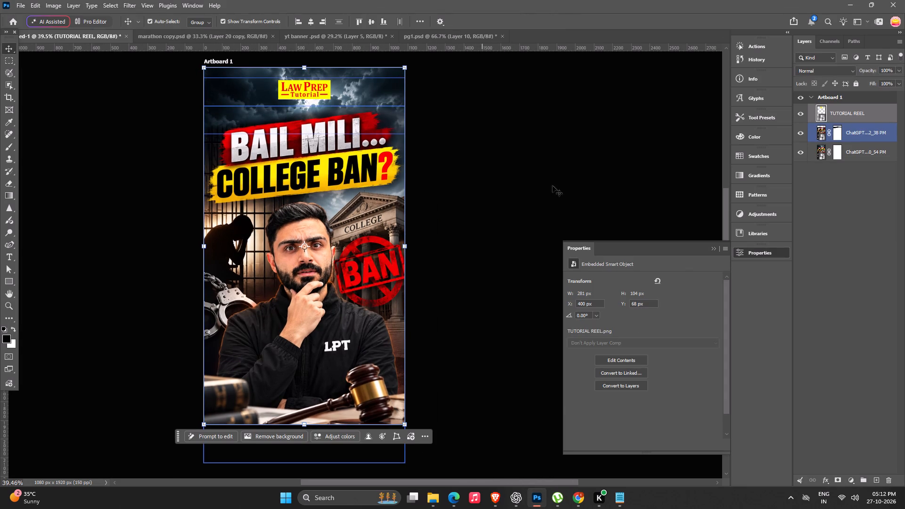
{"action": "left_click", "coordinate": [8, 278]}
{"action": "left_click_drag", "start_coordinate": [201, 67], "coordinate": [405, 425]}
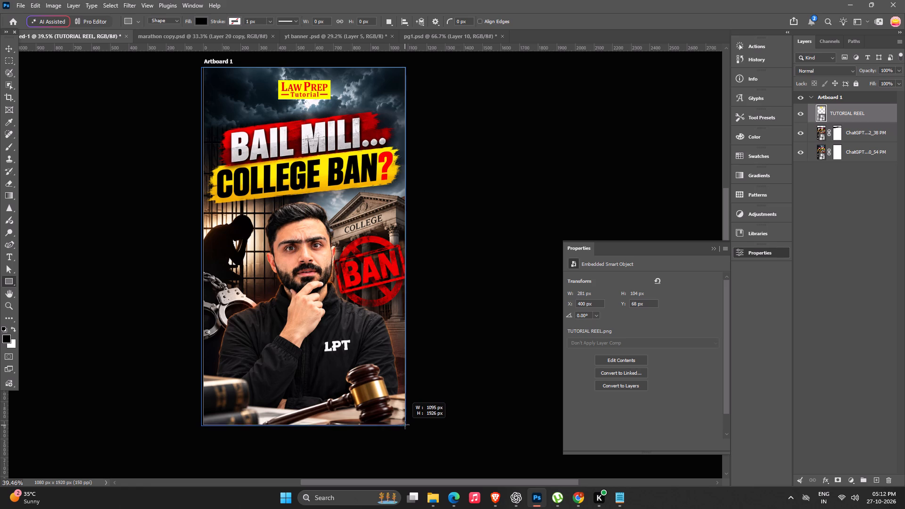
{"action": "left_click_drag", "start_coordinate": [405, 425], "coordinate": [404, 425]}
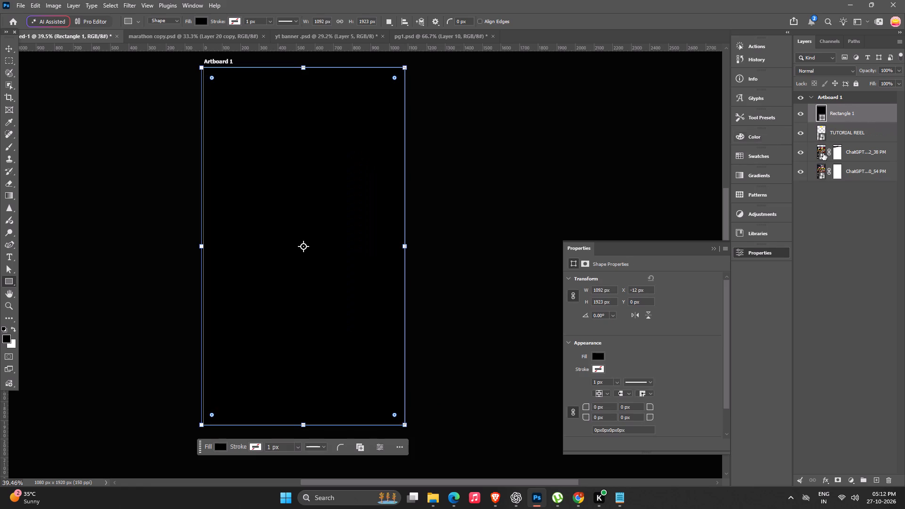
Add a layer mask to the black rectangle and enlarge the brush to 2100 px.
{"action": "left_click", "coordinate": [839, 482]}
{"action": "key", "text": "v"}
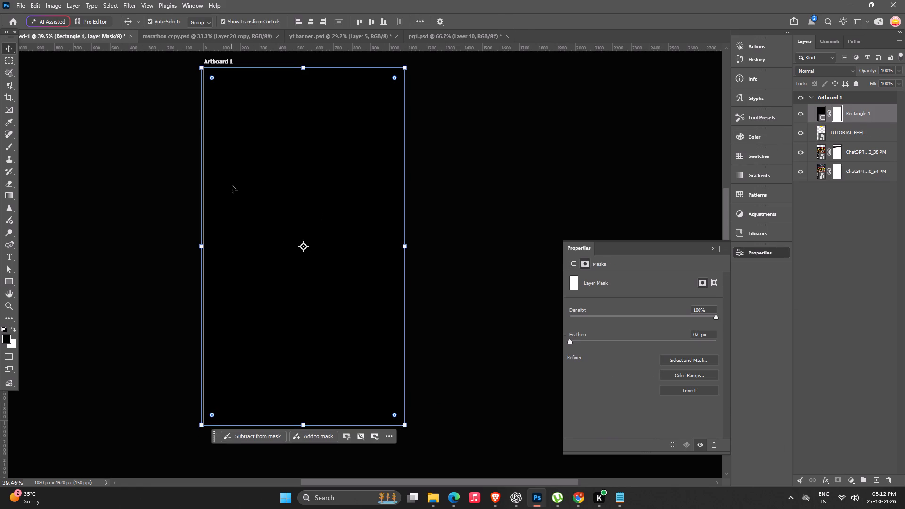
{"action": "key", "text": "b"}
{"action": "key", "text": "bracketright"}
{"action": "key", "text": "bracketright"}
{"action": "key", "text": "bracketright"}
{"action": "key", "text": "bracketright"}
{"action": "key", "text": "bracketright"}
{"action": "key", "text": "bracketright"}
{"action": "key", "text": "bracketright"}
{"action": "key", "text": "bracketright"}
{"action": "key", "text": "bracketright"}
{"action": "key", "text": "bracketright"}
{"action": "key", "text": "bracketright"}
{"action": "key", "text": "bracketright"}
{"action": "key", "text": "bracketright"}
{"action": "key", "text": "bracketright"}
{"action": "key", "text": "bracketright"}
{"action": "key", "text": "bracketright"}
{"action": "key", "text": "bracketright"}
{"action": "key", "text": "bracketright"}
{"action": "key", "text": "bracketright"}
{"action": "key", "text": "bracketright"}
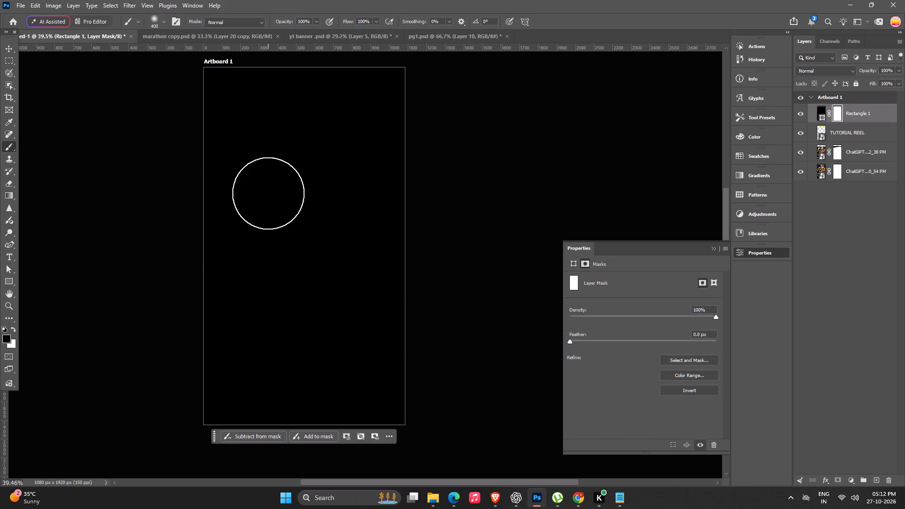
Move the TUTORIAL REEL logo layer above the black rectangle layer.
{"action": "left_click_drag", "start_coordinate": [842, 130], "coordinate": [840, 106]}
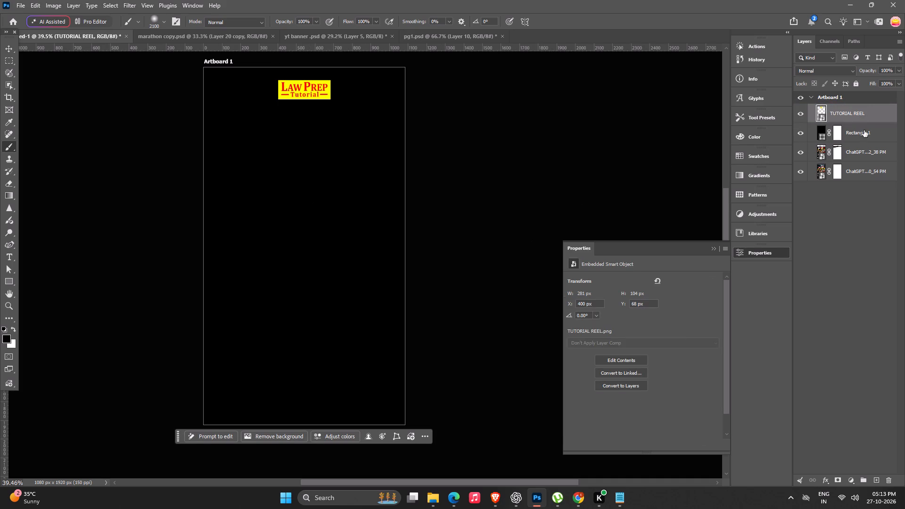
Dab black with the 2100 px soft brush on the rectangle's mask at the centre of the cover.
{"action": "left_click", "coordinate": [837, 131]}
{"action": "left_click", "coordinate": [303, 251]}
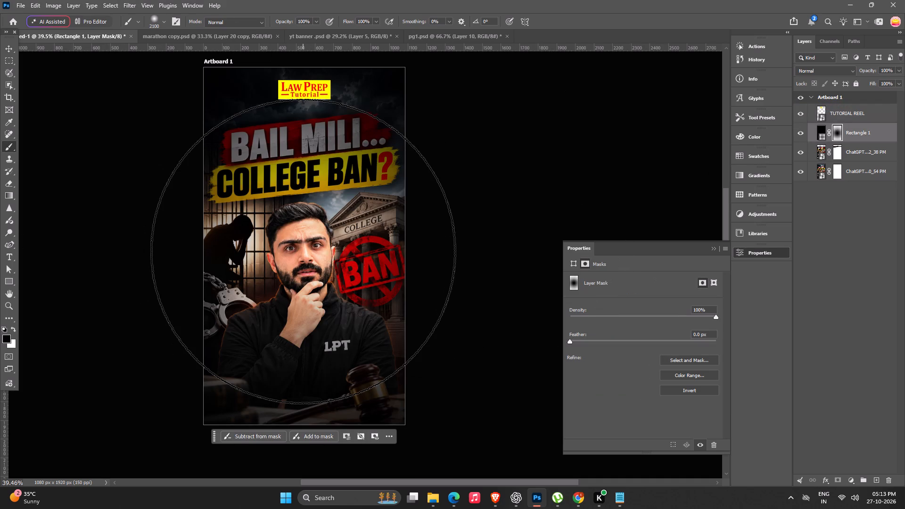
Paint black on the rectangle's mask with a 900 px brush over the headline, sides and lower part of the cover.
{"action": "key", "text": "bracketleft"}
{"action": "key", "text": "bracketleft"}
{"action": "key", "text": "bracketleft"}
{"action": "key", "text": "bracketleft"}
{"action": "key", "text": "bracketleft"}
{"action": "key", "text": "bracketleft"}
{"action": "key", "text": "bracketleft"}
{"action": "key", "text": "bracketleft"}
{"action": "key", "text": "bracketleft"}
{"action": "key", "text": "bracketleft"}
{"action": "key", "text": "bracketleft"}
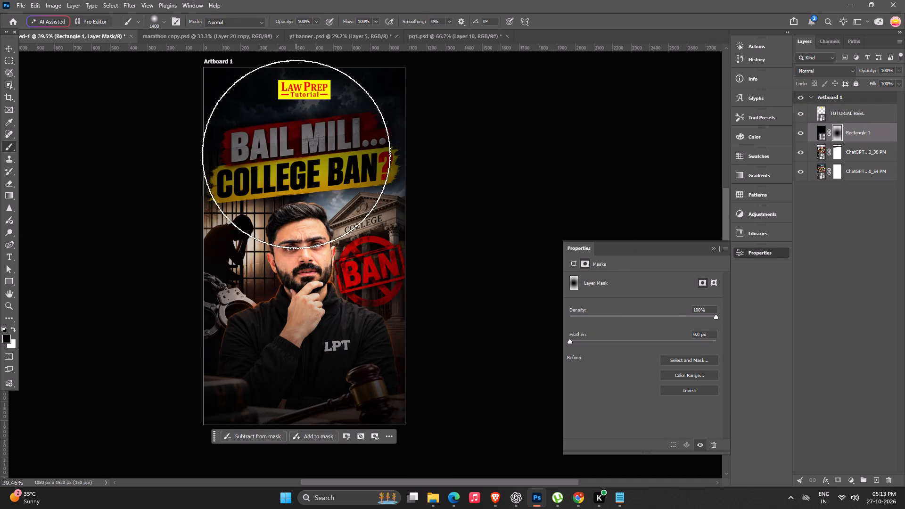
{"action": "key", "text": "bracketleft"}
{"action": "key", "text": "bracketleft"}
{"action": "key", "text": "bracketleft"}
{"action": "key", "text": "bracketleft"}
{"action": "left_click_drag", "start_coordinate": [203, 188], "coordinate": [192, 218]}
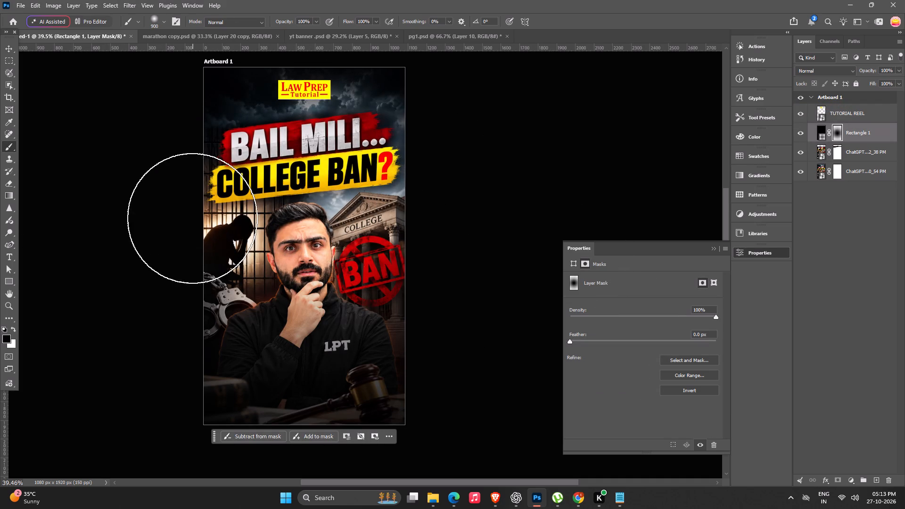
{"action": "left_click_drag", "start_coordinate": [192, 218], "coordinate": [309, 282]}
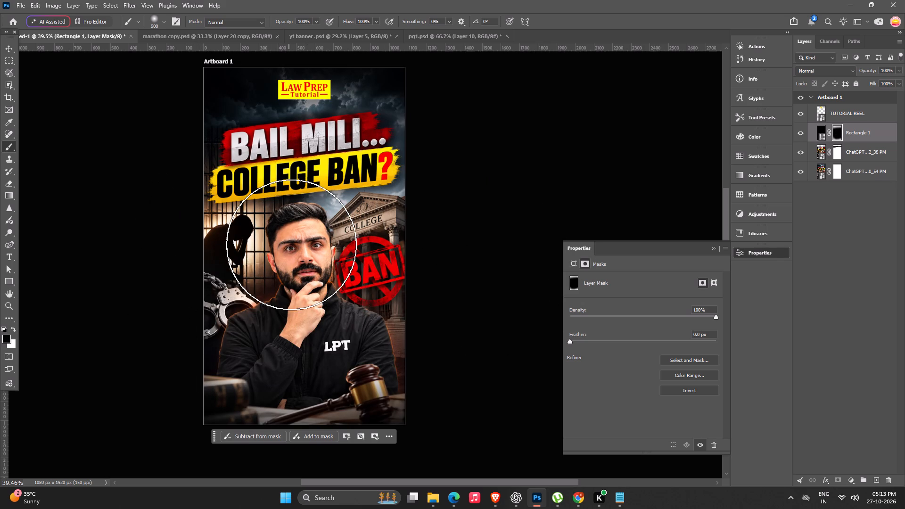
Touch up the rectangle's mask with the 900 px brush around the man's face and the handcuffs at the cover's edge.
{"action": "scroll", "coordinate": [291, 245], "scroll_direction": "down", "scroll_amount": 7, "text": "alt"}
{"action": "scroll", "coordinate": [292, 245], "scroll_direction": "up", "scroll_amount": 4, "text": "alt"}
{"action": "left_click", "coordinate": [287, 227]}
{"action": "left_click_drag", "start_coordinate": [321, 238], "coordinate": [218, 279]}
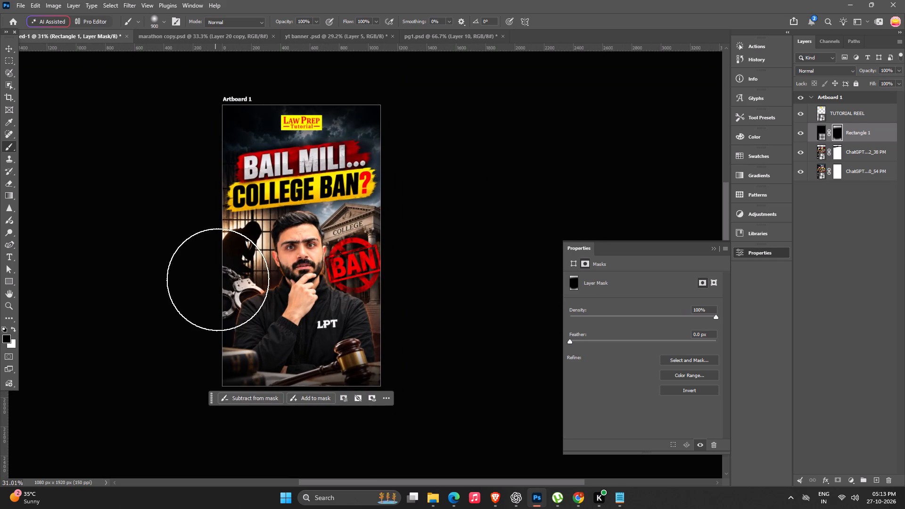
{"action": "left_click_drag", "start_coordinate": [218, 279], "coordinate": [230, 268]}
{"action": "scroll", "coordinate": [325, 254], "scroll_direction": "up", "scroll_amount": 3, "text": "alt"}
{"action": "scroll", "coordinate": [325, 254], "scroll_direction": "down", "scroll_amount": 1, "text": "alt"}
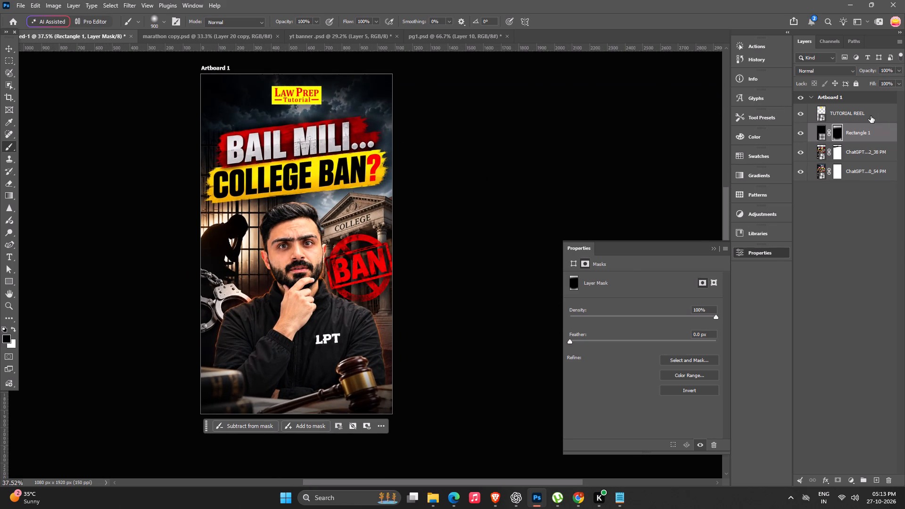
Stamp all visible layers into a new merged layer above the TUTORIAL REEL logo.
{"action": "left_click", "coordinate": [871, 116]}
{"action": "key", "text": "ctrl+alt+shift+e"}
Apply a Camera Raw filter to the merged layer with vignette -37, contrast +13, highlights -6 and slightly lowered shadows.
{"action": "key", "text": "ctrl+shift+a"}
{"action": "key", "text": "ctrl+shift+s"}
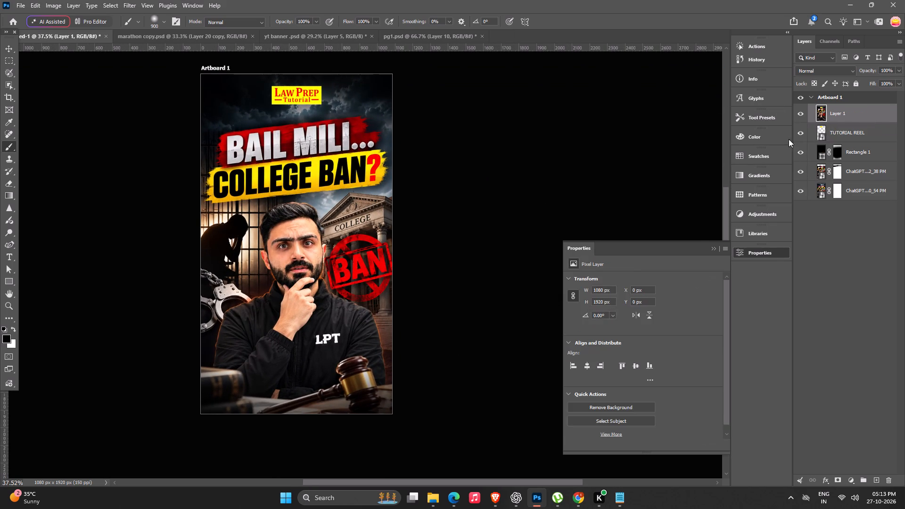
{"action": "scroll", "coordinate": [363, 292], "scroll_direction": "down", "scroll_amount": 6, "text": "alt"}
{"action": "scroll", "coordinate": [295, 248], "scroll_direction": "down", "scroll_amount": 5, "text": "alt"}
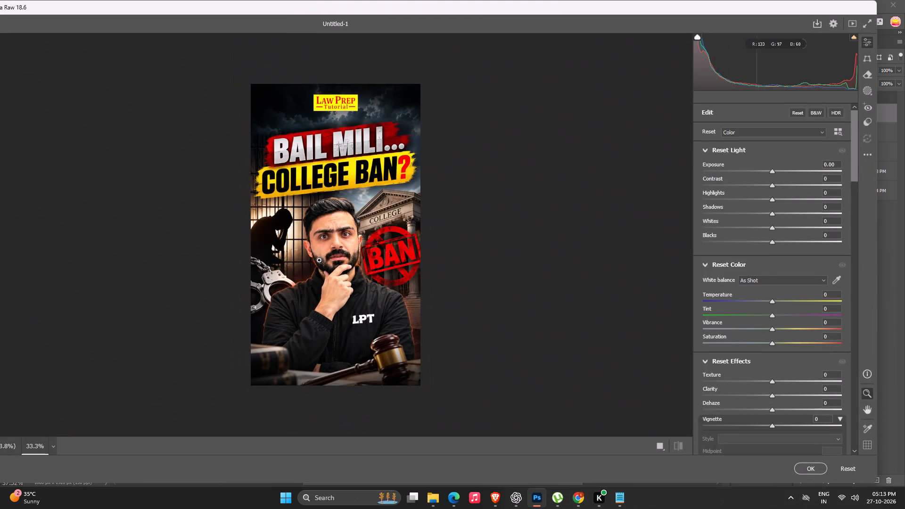
{"action": "left_click_drag", "start_coordinate": [769, 425], "coordinate": [743, 420]}
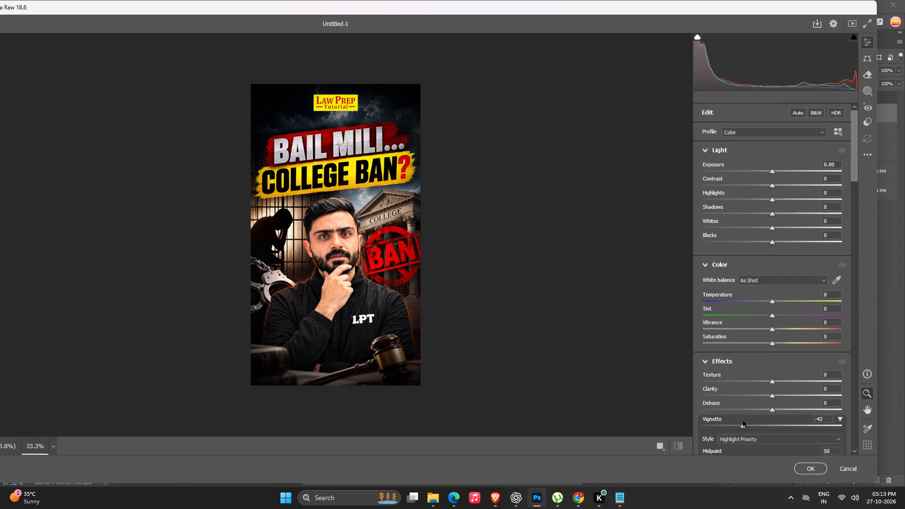
{"action": "left_click_drag", "start_coordinate": [743, 420], "coordinate": [747, 420]}
{"action": "left_click_drag", "start_coordinate": [773, 184], "coordinate": [773, 185]}
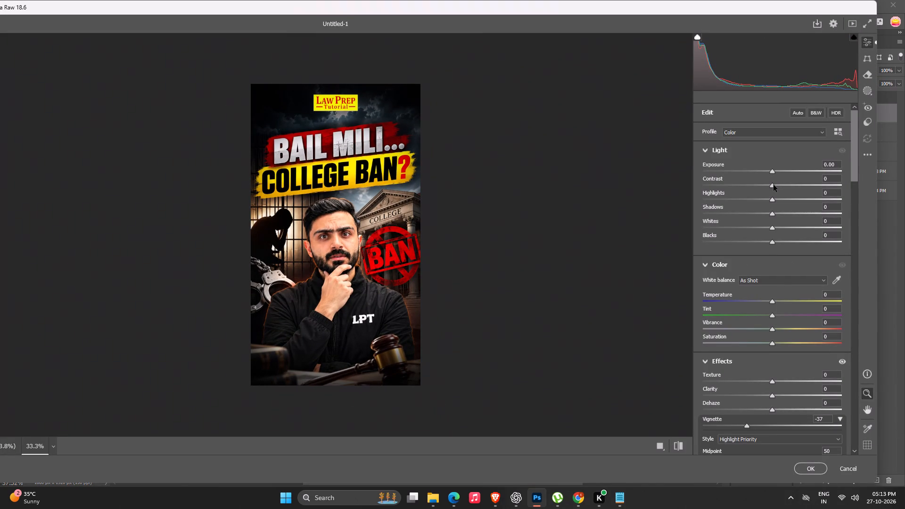
{"action": "left_click_drag", "start_coordinate": [773, 185], "coordinate": [782, 185]}
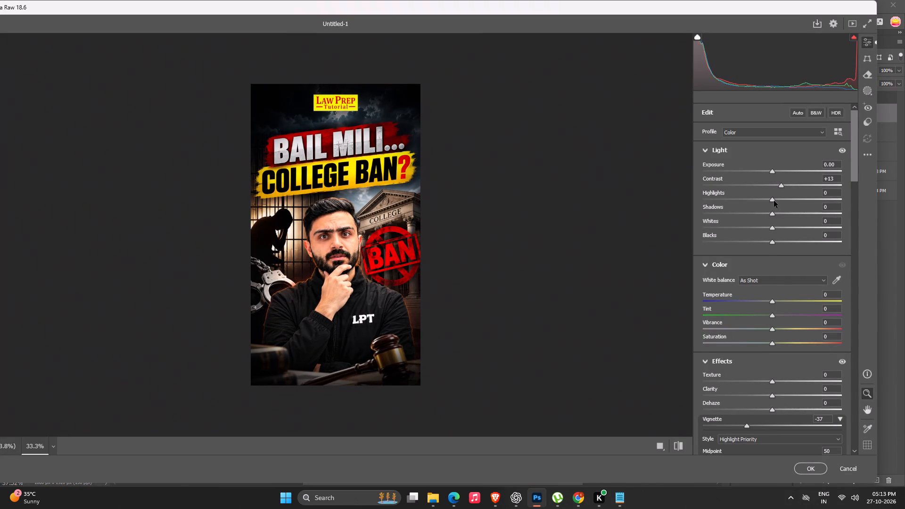
{"action": "left_click_drag", "start_coordinate": [774, 201], "coordinate": [770, 202]}
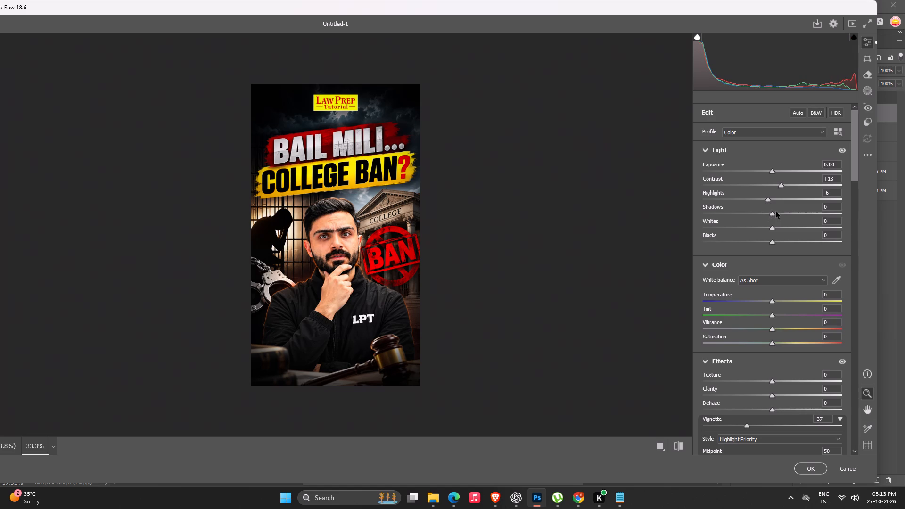
{"action": "left_click_drag", "start_coordinate": [771, 213], "coordinate": [765, 217]}
{"action": "key", "text": "Return"}
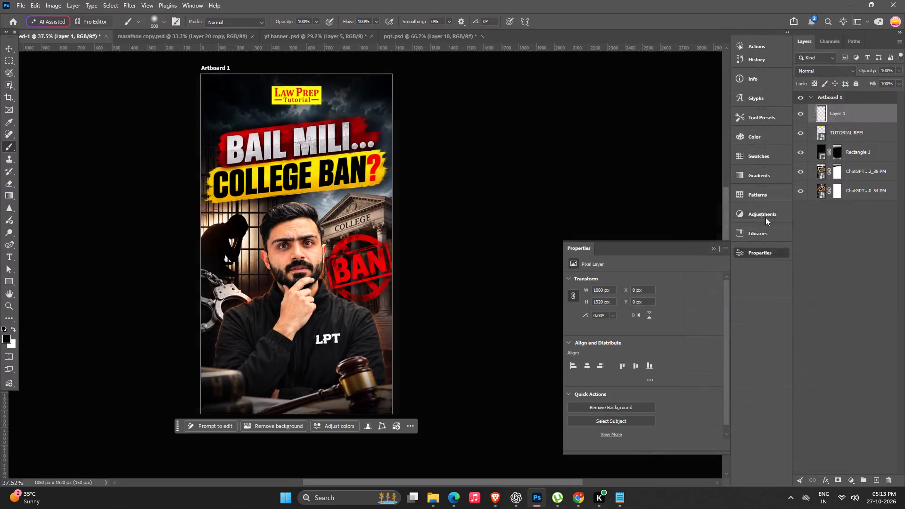
Select the whole cover artboard and copy its merged image.
{"action": "key", "text": "ctrl+a"}
{"action": "key", "text": "ctrl+shift+c"}
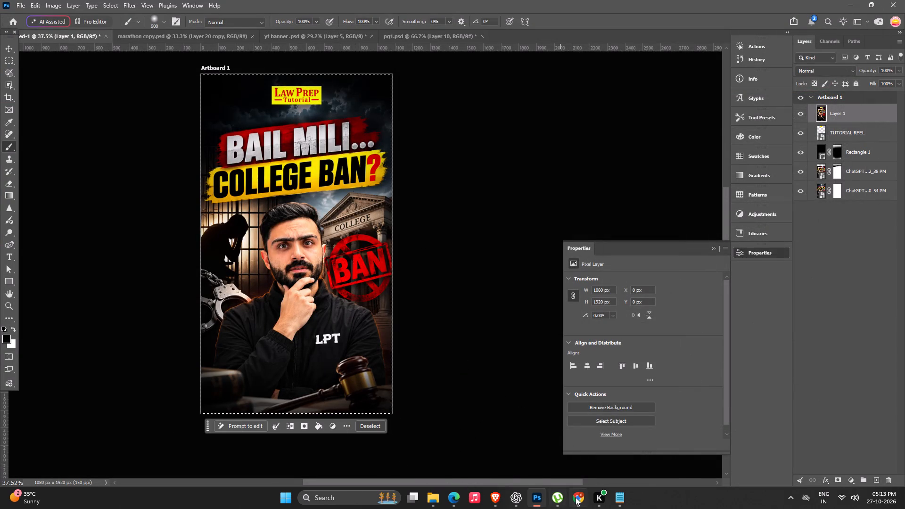
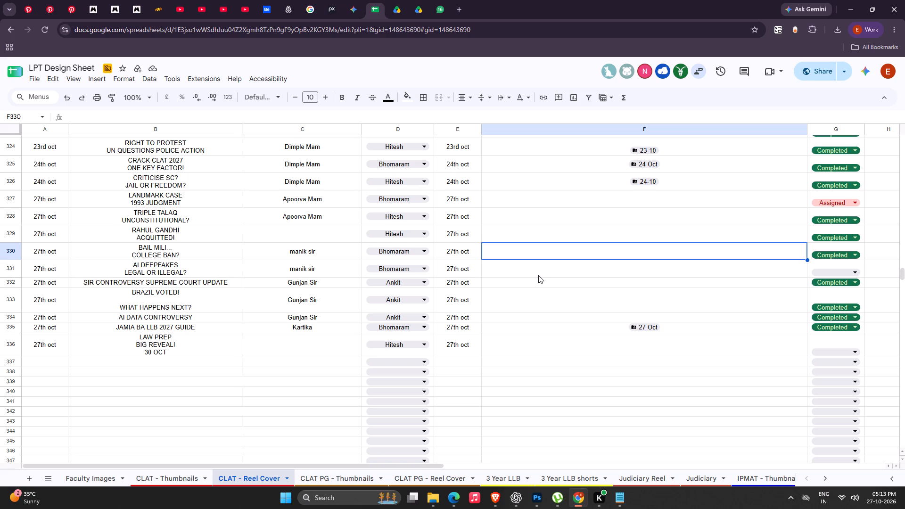
Check the 27th oct entries in the CLAT - Reel Cover sheet, including AI DEEPFAKES and LANDMARK CASE, and return to Photoshop.
{"action": "left_click", "coordinate": [538, 270]}
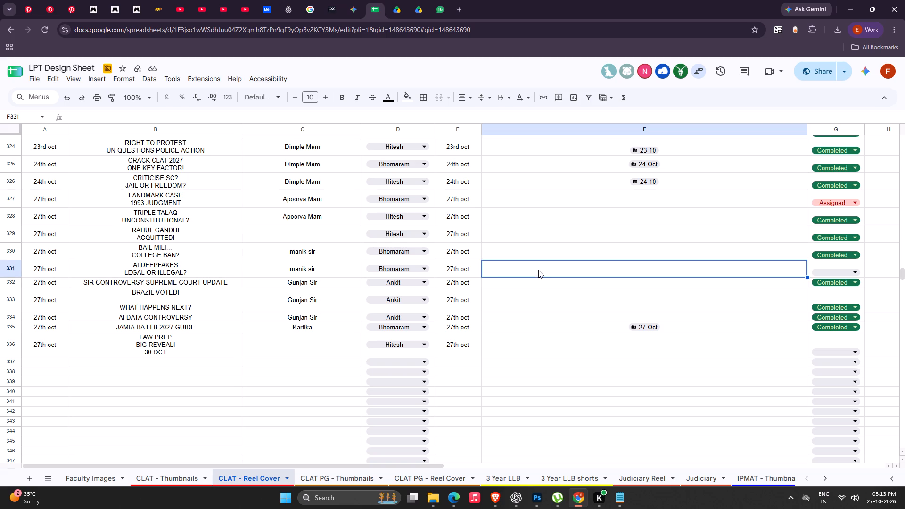
{"action": "key", "text": "alt+Tab"}
{"action": "key", "text": "alt+Tab"}
{"action": "left_click", "coordinate": [634, 202]}
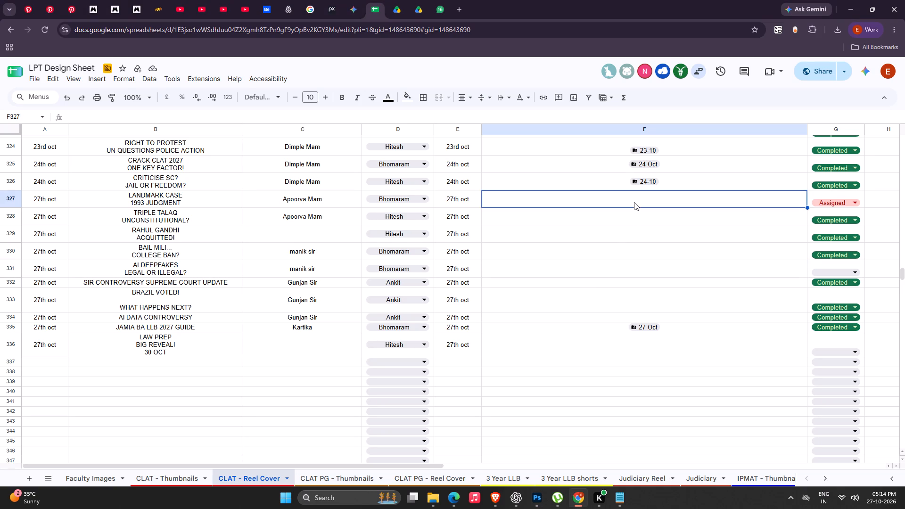
{"action": "scroll", "coordinate": [526, 255], "scroll_direction": "up", "scroll_amount": 2}
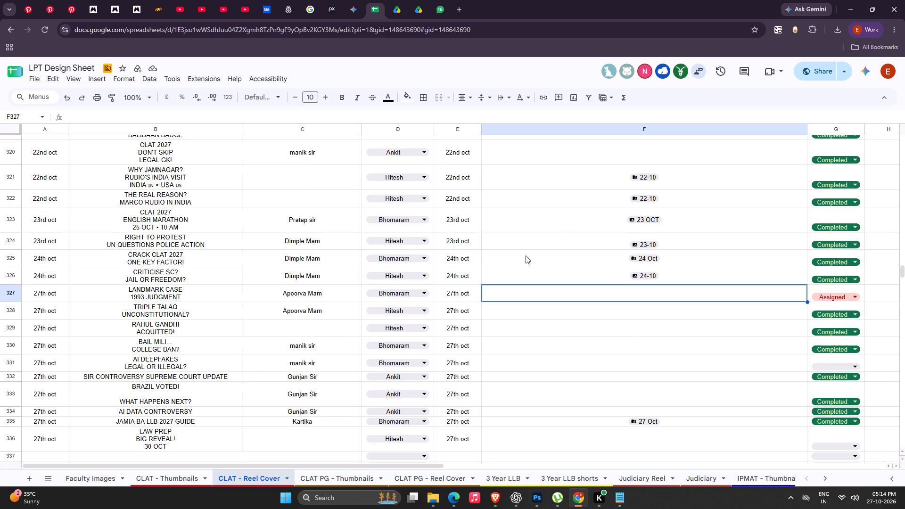
{"action": "scroll", "coordinate": [526, 255], "scroll_direction": "down", "scroll_amount": 2}
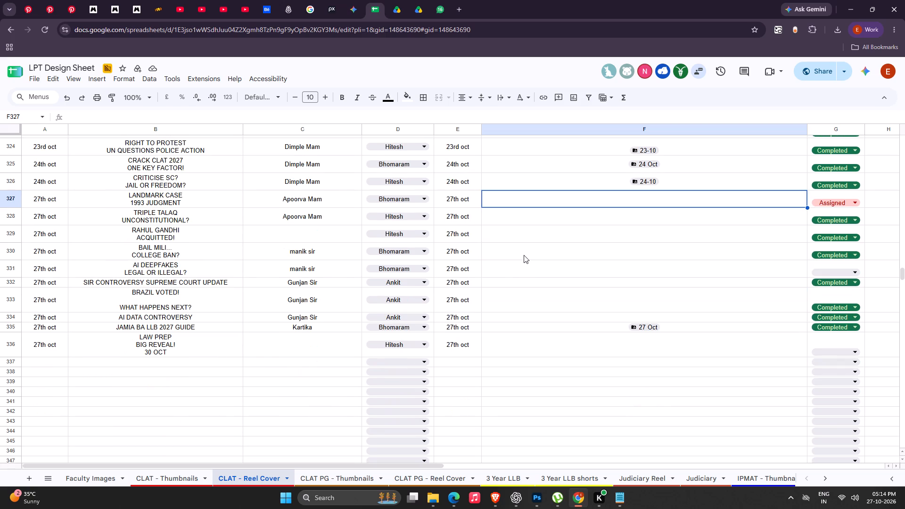
{"action": "key", "text": "alt+Tab"}
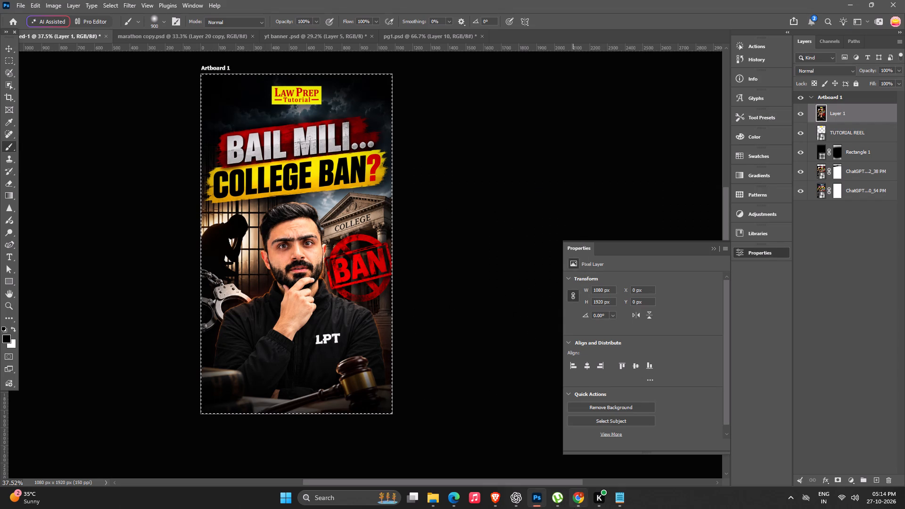
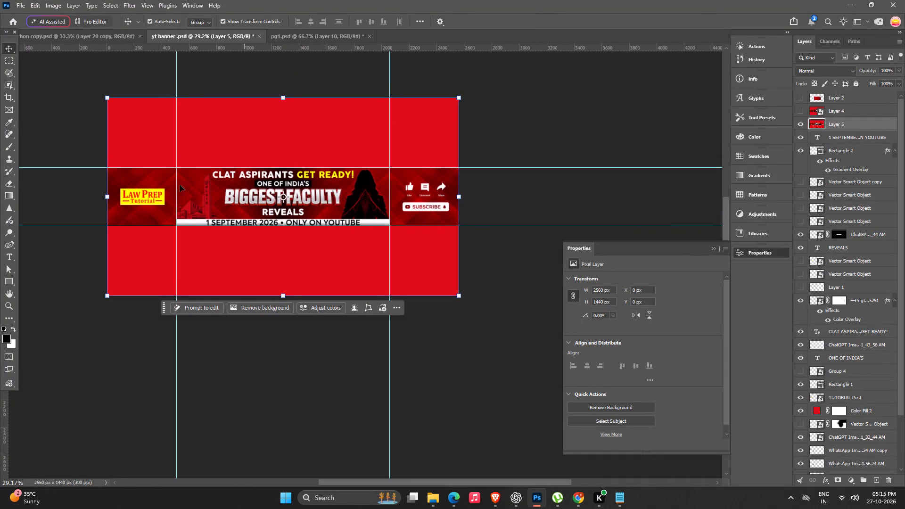
Switch to File Explorer and open the reel cover 3.psd from the 27-10 folder in Photoshop.
{"action": "left_click", "coordinate": [438, 501]}
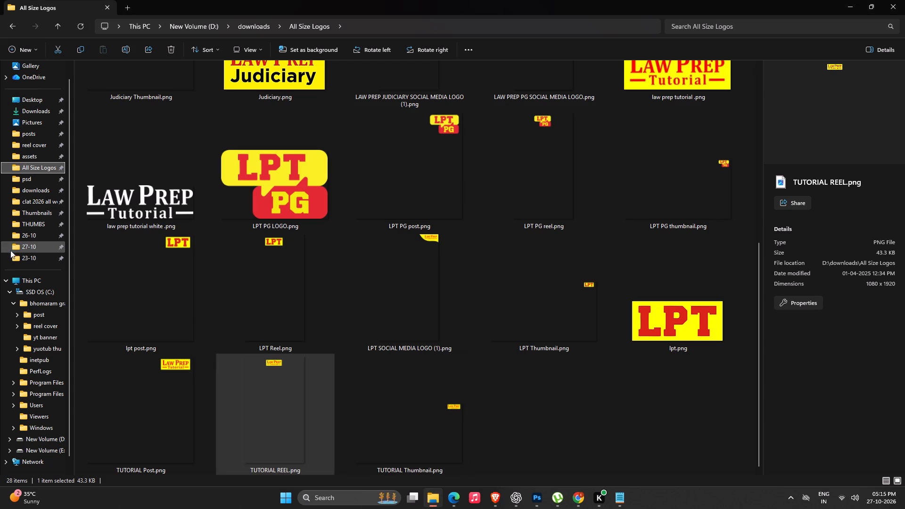
{"action": "left_click", "coordinate": [33, 257]}
{"action": "double_click", "coordinate": [34, 250]}
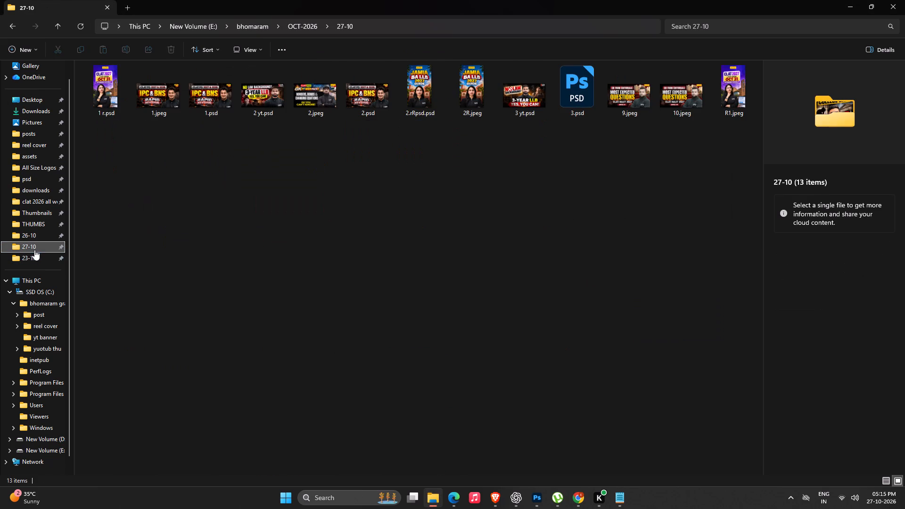
{"action": "double_click", "coordinate": [587, 94]}
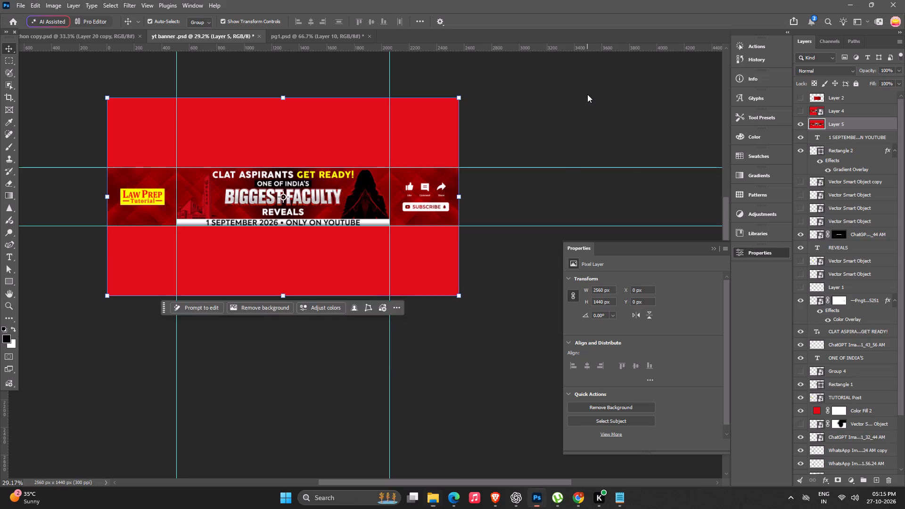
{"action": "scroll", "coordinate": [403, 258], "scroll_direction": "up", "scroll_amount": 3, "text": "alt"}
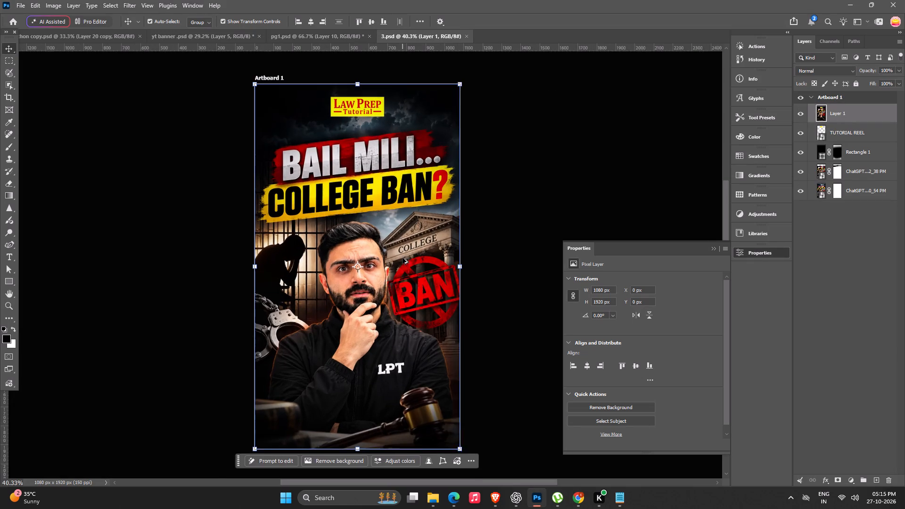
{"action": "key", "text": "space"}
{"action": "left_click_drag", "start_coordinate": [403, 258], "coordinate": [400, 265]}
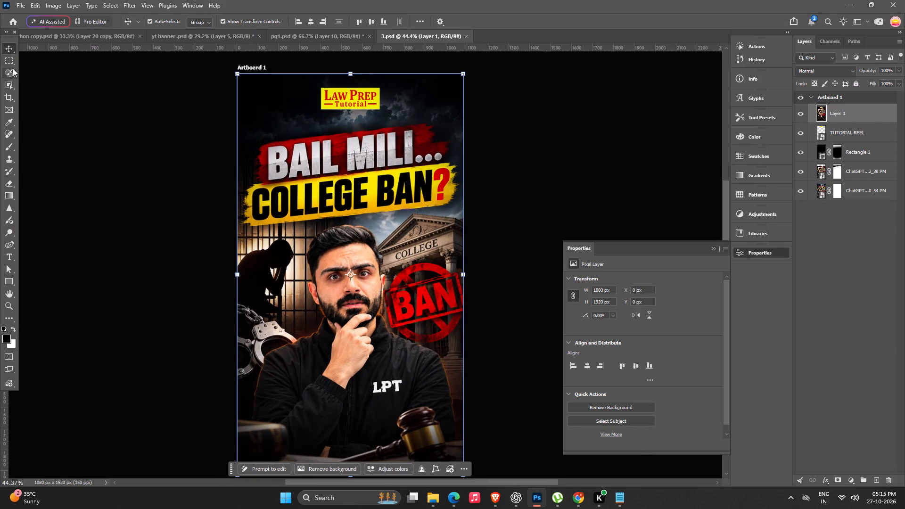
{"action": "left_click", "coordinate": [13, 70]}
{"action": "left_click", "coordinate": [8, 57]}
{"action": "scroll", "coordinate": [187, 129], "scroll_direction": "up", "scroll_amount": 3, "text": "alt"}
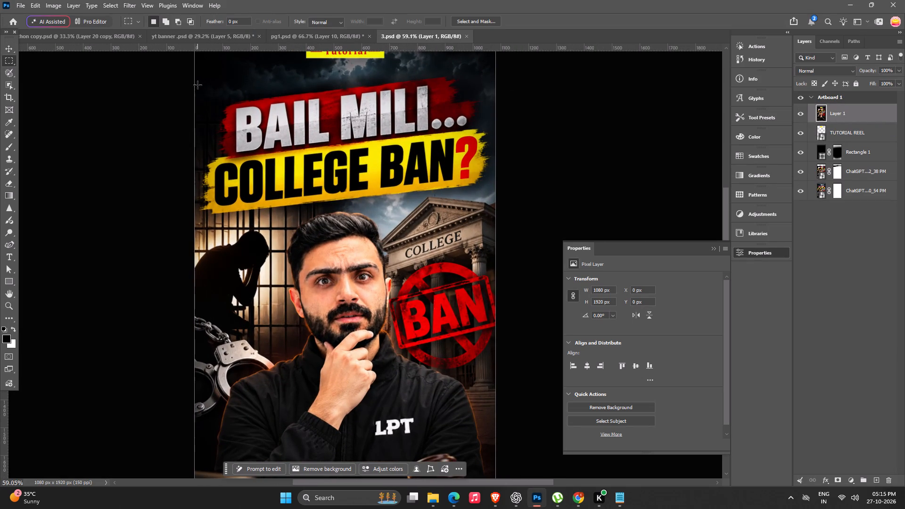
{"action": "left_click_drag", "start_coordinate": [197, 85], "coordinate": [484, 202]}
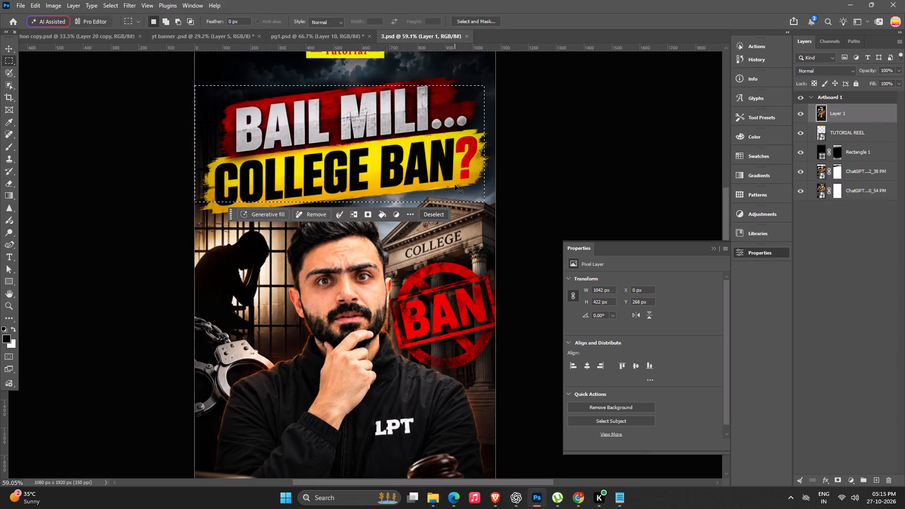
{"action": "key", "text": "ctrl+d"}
Brush over the BAIL MILI... COLLEGE BAN? headline on Layer 1 with the Remove tool and erase it from the cover.
{"action": "left_click_drag", "start_coordinate": [8, 74], "coordinate": [20, 79]}
{"action": "left_click", "coordinate": [231, 107]}
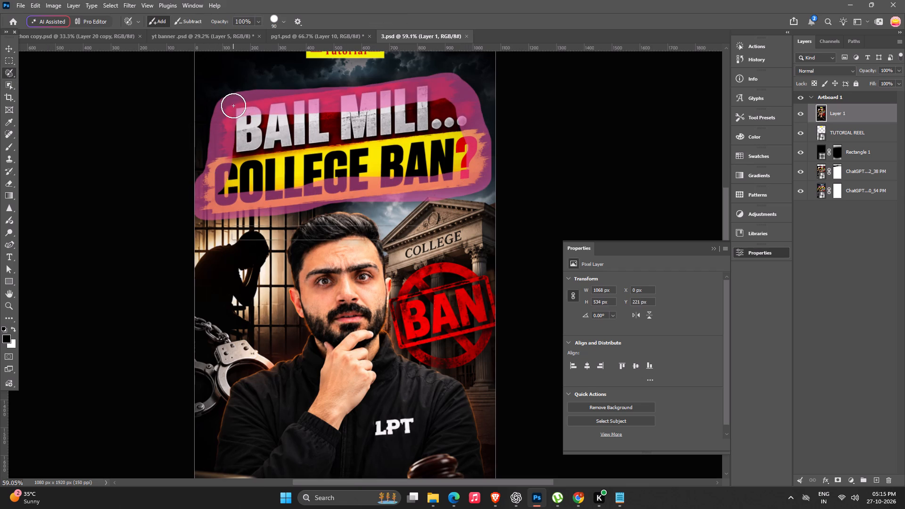
{"action": "left_click", "coordinate": [315, 234]}
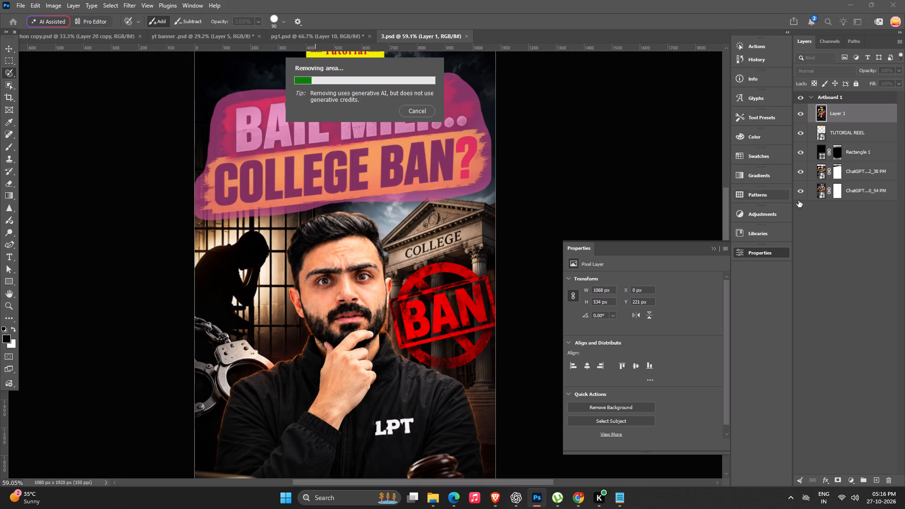
Check the Wi-Fi connection and the list of available networks in Windows, and return to the reel cover.
{"action": "left_click", "coordinate": [847, 500]}
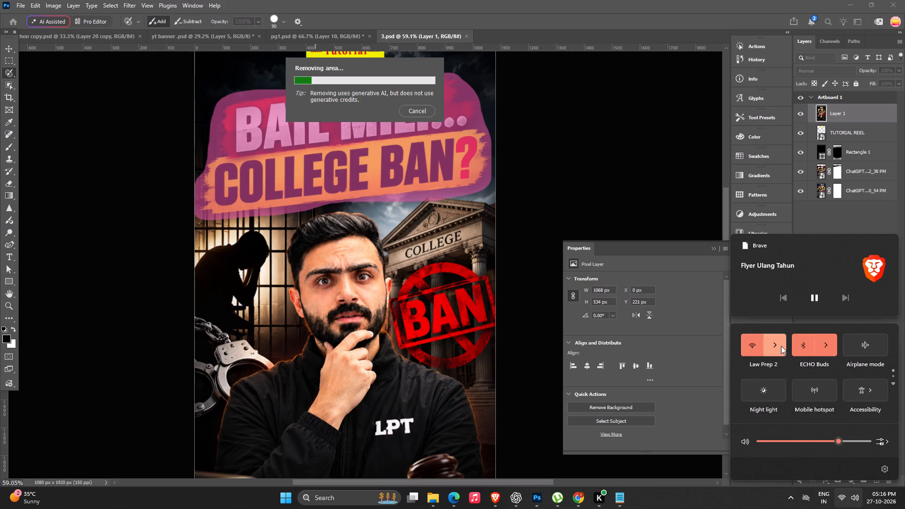
{"action": "left_click", "coordinate": [781, 346]}
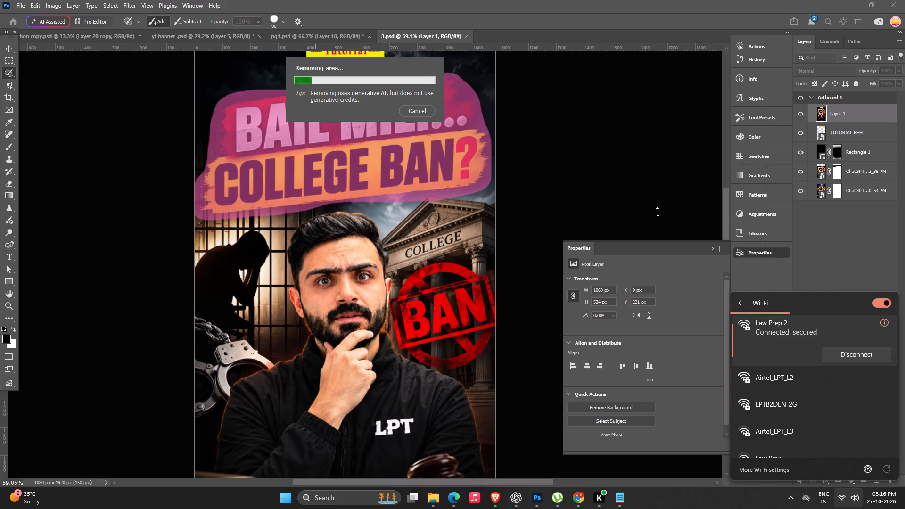
{"action": "left_click", "coordinate": [3, 51]}
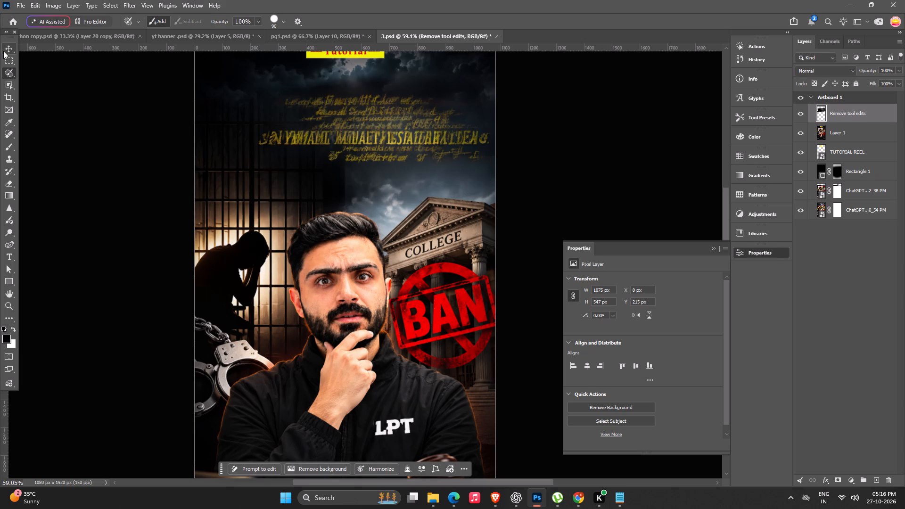
Combine the Remove tool edits layer and Layer 1 into a single smart object.
{"action": "scroll", "coordinate": [416, 206], "scroll_direction": "down", "scroll_amount": 6, "text": "alt"}
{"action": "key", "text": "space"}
{"action": "left_click_drag", "start_coordinate": [403, 214], "coordinate": [407, 222]}
{"action": "left_click", "coordinate": [851, 133], "text": "shift"}
{"action": "right_click", "coordinate": [851, 133], "text": "shift"}
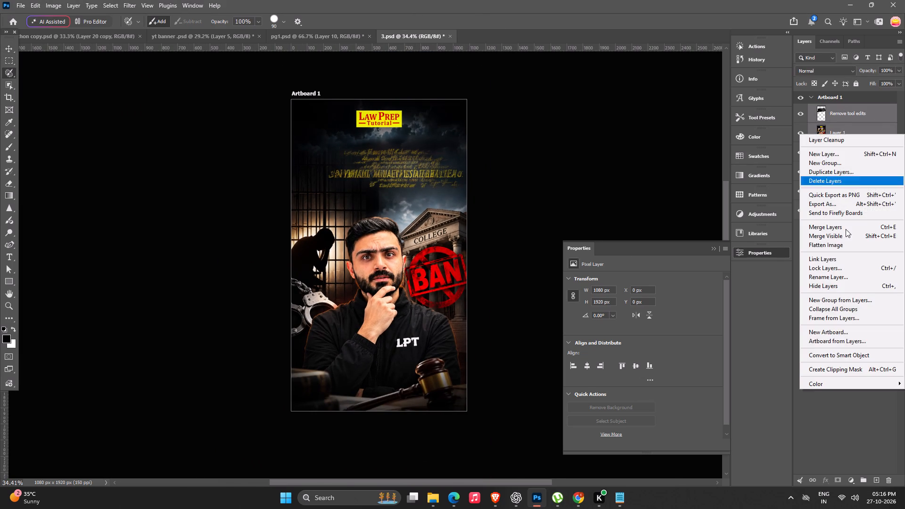
{"action": "left_click_drag", "start_coordinate": [837, 347], "coordinate": [843, 354]}
Erase the leftover garbled lettering below the logo with the Remove tool and combine both edit layers into a smart object.
{"action": "scroll", "coordinate": [308, 143], "scroll_direction": "up", "scroll_amount": 4, "text": "alt"}
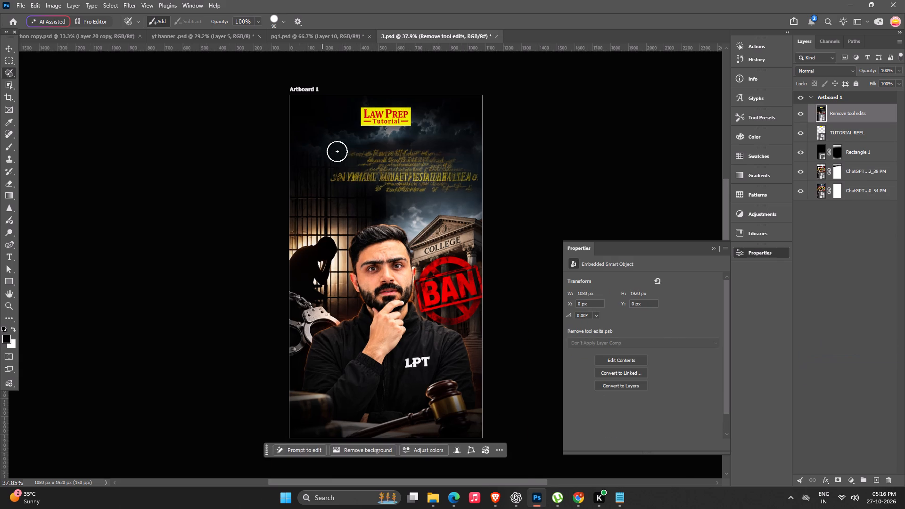
{"action": "scroll", "coordinate": [337, 151], "scroll_direction": "up", "scroll_amount": 2, "text": "alt"}
{"action": "left_click_drag", "start_coordinate": [353, 156], "coordinate": [411, 207]}
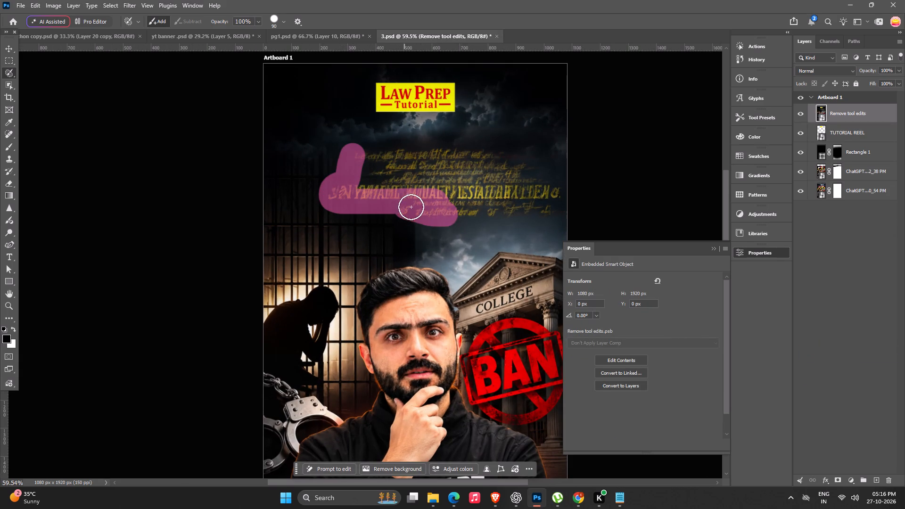
{"action": "left_click_drag", "start_coordinate": [411, 207], "coordinate": [364, 143]}
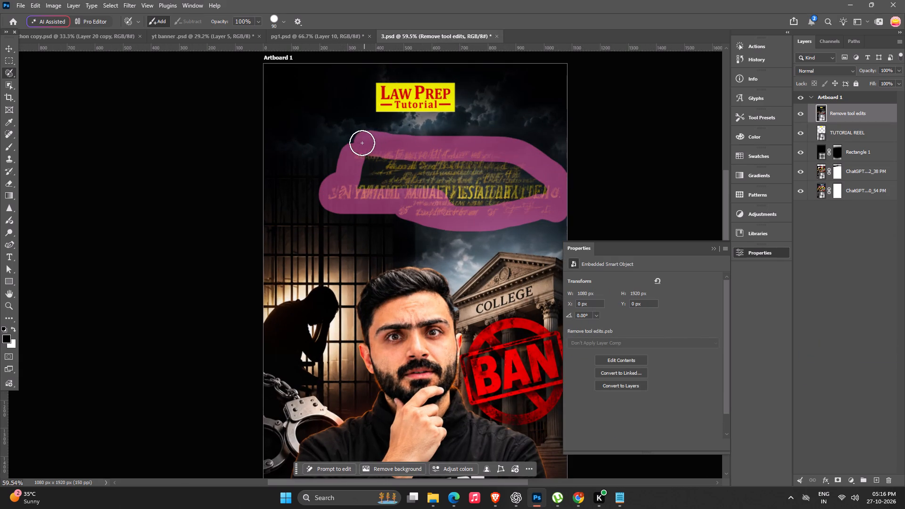
{"action": "left_click", "coordinate": [411, 243]}
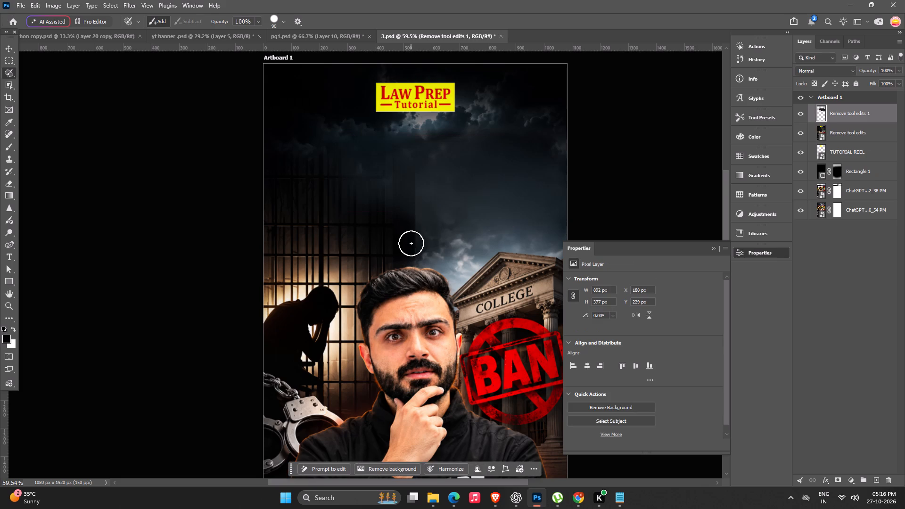
{"action": "left_click", "coordinate": [870, 133], "text": "shift"}
{"action": "right_click", "coordinate": [870, 133], "text": "shift"}
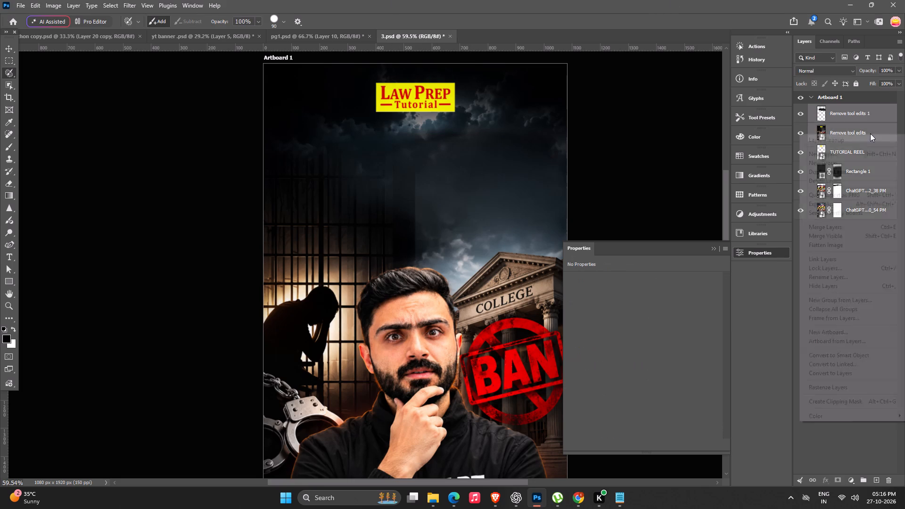
{"action": "left_click", "coordinate": [860, 358]}
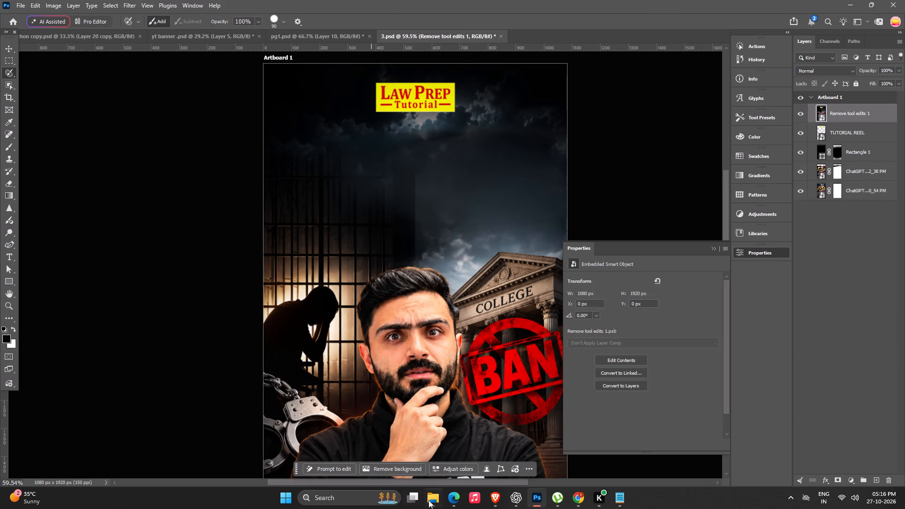
Switch to File Explorer and open 7.psd from the psd subfolder of 26-10 in Photoshop.
{"action": "left_click", "coordinate": [428, 500]}
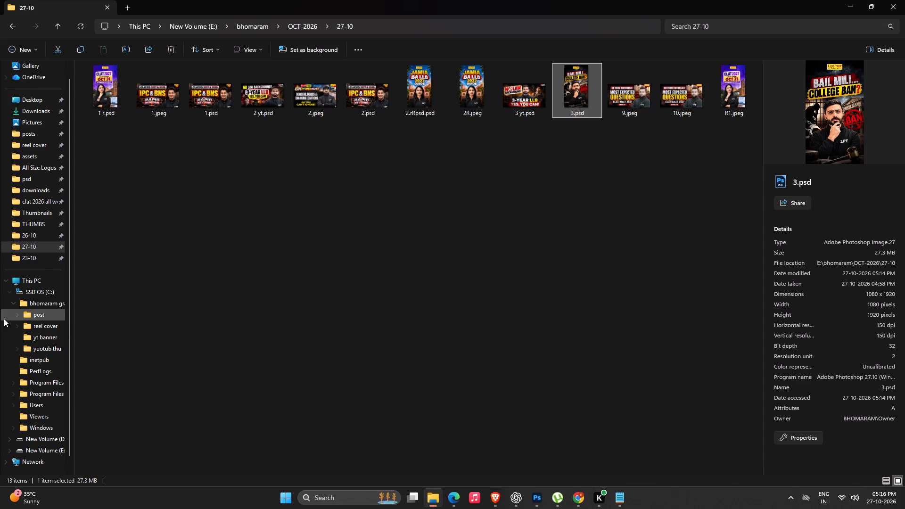
{"action": "double_click", "coordinate": [39, 235]}
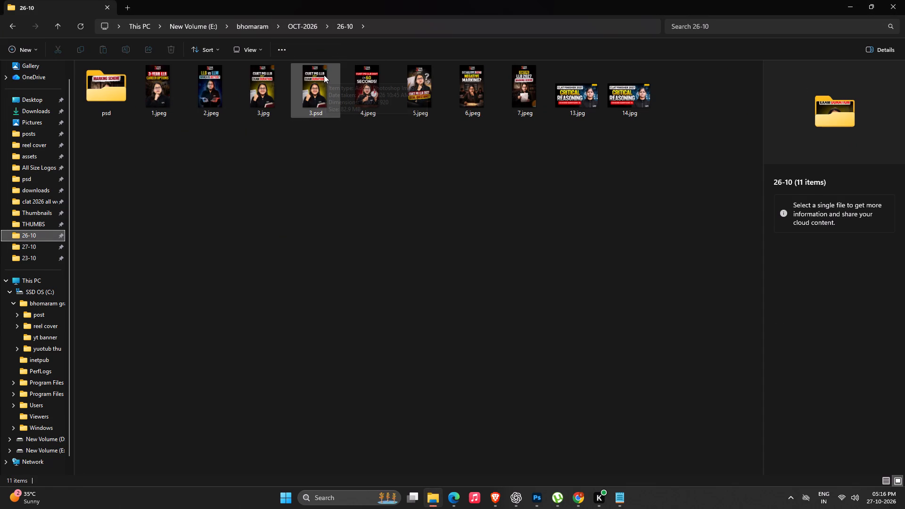
{"action": "left_click", "coordinate": [162, 80]}
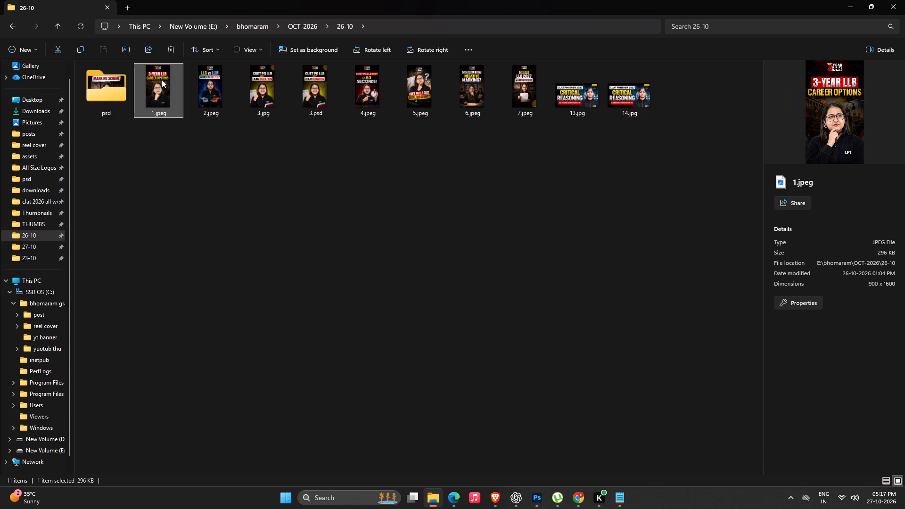
{"action": "double_click", "coordinate": [115, 78]}
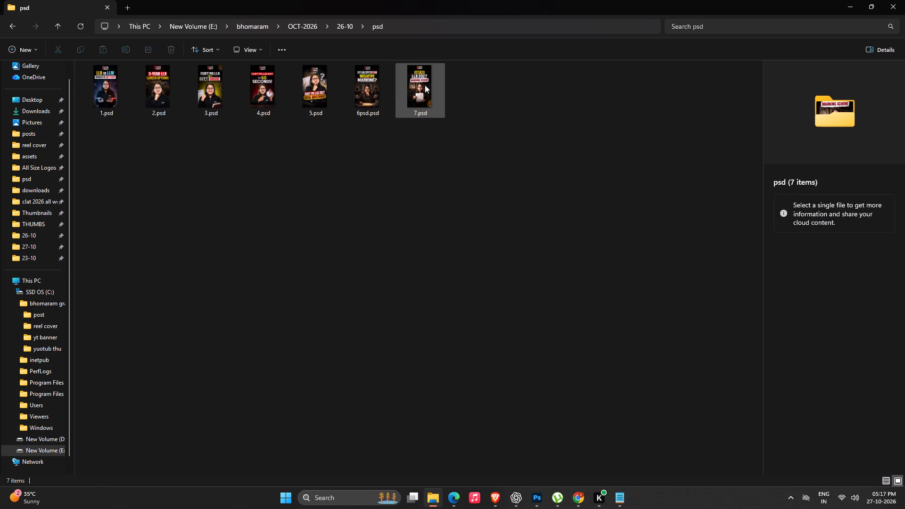
{"action": "double_click", "coordinate": [411, 87]}
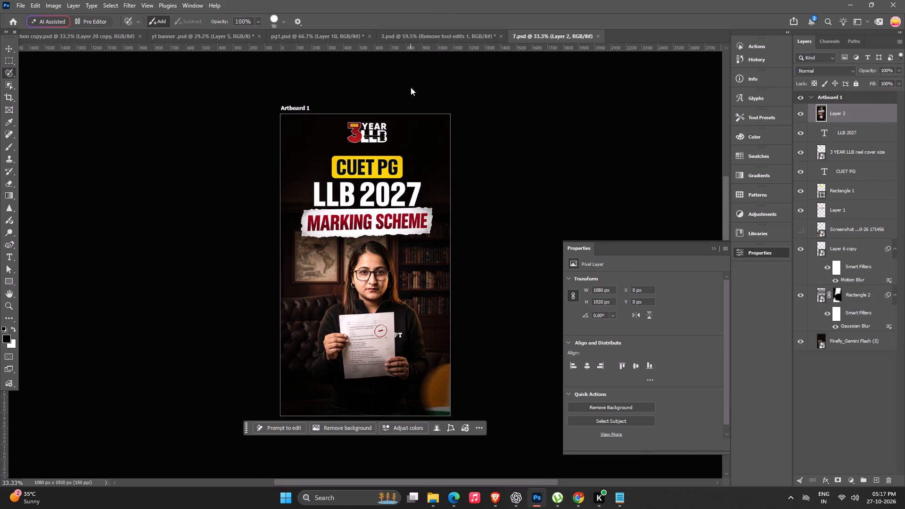
Hide the flattened Layer 2 at the top of the 7.psd cover.
{"action": "key", "text": "v"}
{"action": "left_click_drag", "start_coordinate": [510, 137], "coordinate": [492, 146]}
{"action": "left_click", "coordinate": [366, 165]}
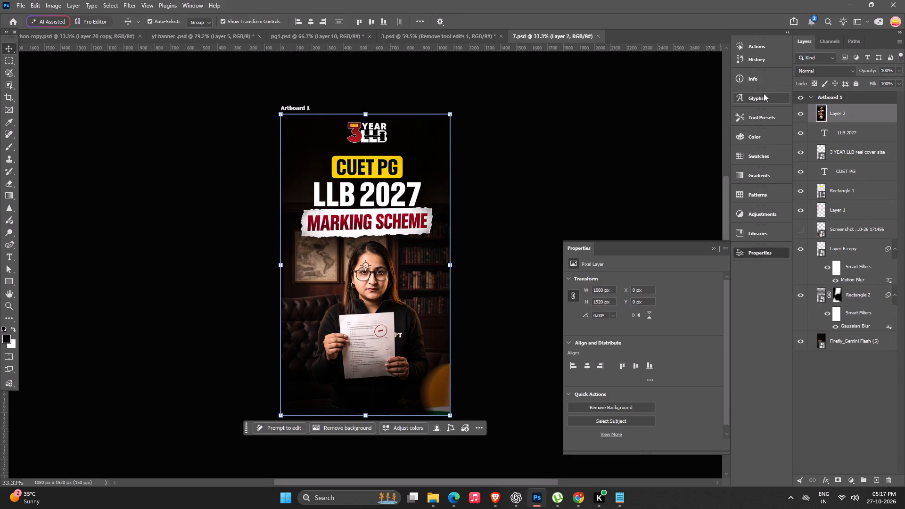
{"action": "left_click", "coordinate": [806, 115]}
Copy the CUET PG text, its yellow rectangle and the LLB 2027 text from 7.psd into the 3.psd cover.
{"action": "scroll", "coordinate": [292, 189], "scroll_direction": "up", "scroll_amount": 4, "text": "alt"}
{"action": "left_click", "coordinate": [399, 145]}
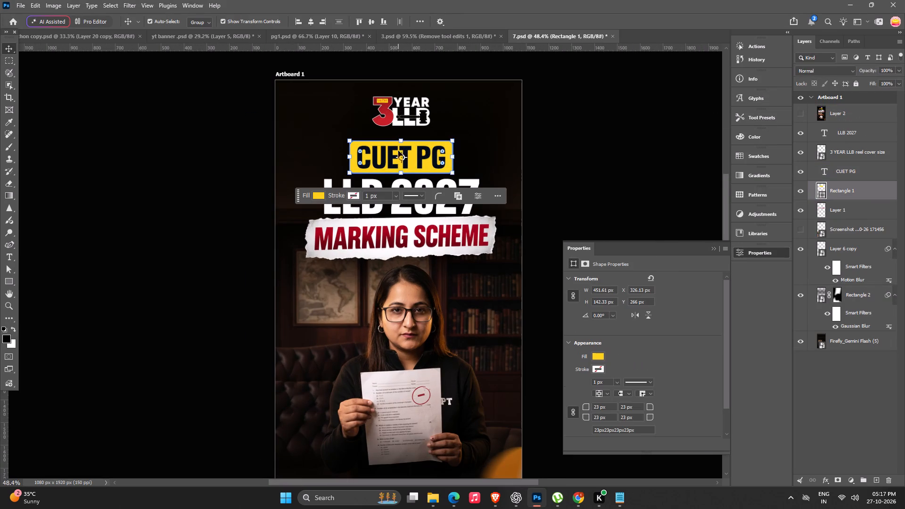
{"action": "left_click", "coordinate": [404, 152], "text": "shift"}
{"action": "left_click", "coordinate": [411, 200], "text": "shift"}
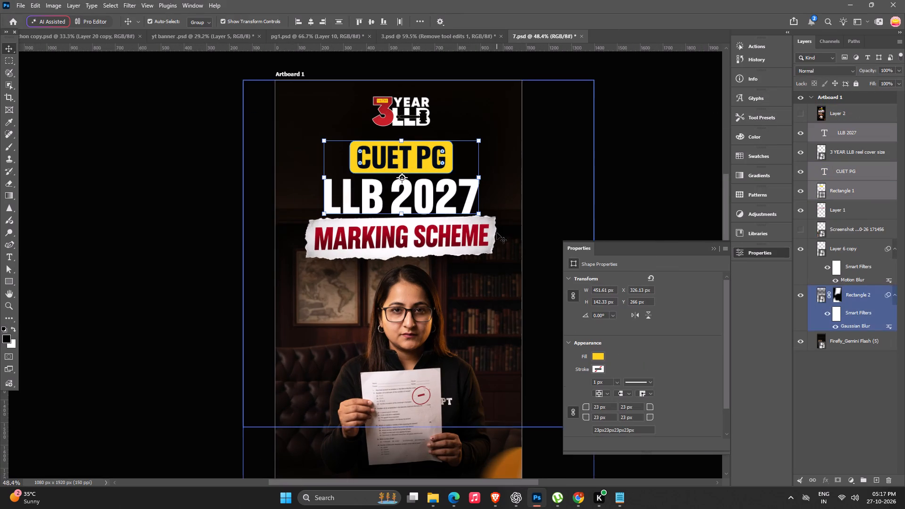
{"action": "left_click", "coordinate": [494, 234], "text": "shift"}
{"action": "left_click", "coordinate": [478, 231], "text": "shift"}
{"action": "left_click_drag", "start_coordinate": [592, 181], "coordinate": [571, 181]}
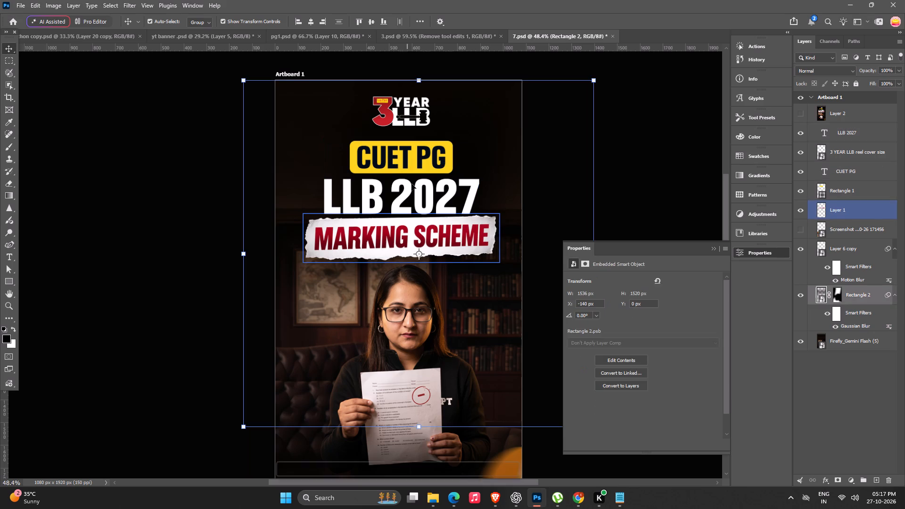
{"action": "left_click", "coordinate": [412, 182]}
{"action": "left_click", "coordinate": [447, 145], "text": "shift"}
{"action": "left_click", "coordinate": [422, 151], "text": "shift"}
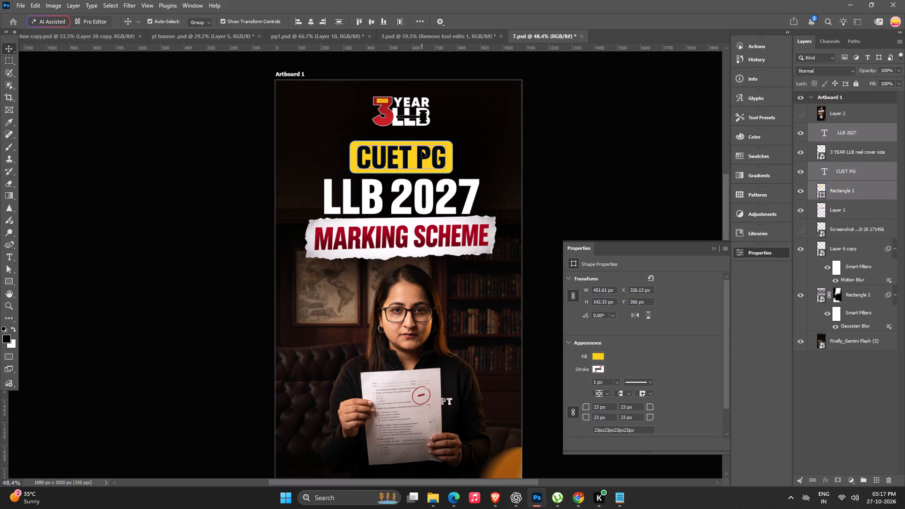
{"action": "key", "text": "ctrl+c"}
{"action": "key", "text": "ctrl+c"}
{"action": "left_click", "coordinate": [407, 37]}
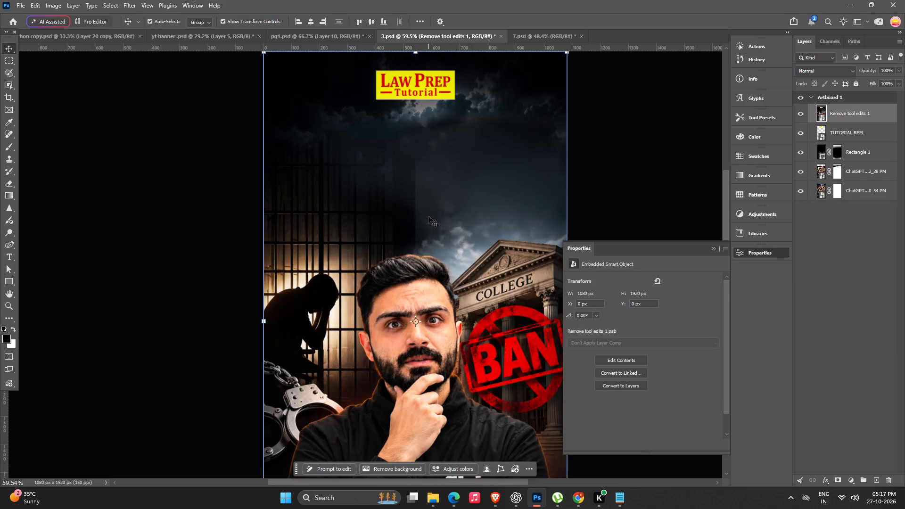
{"action": "key", "text": "ctrl+v"}
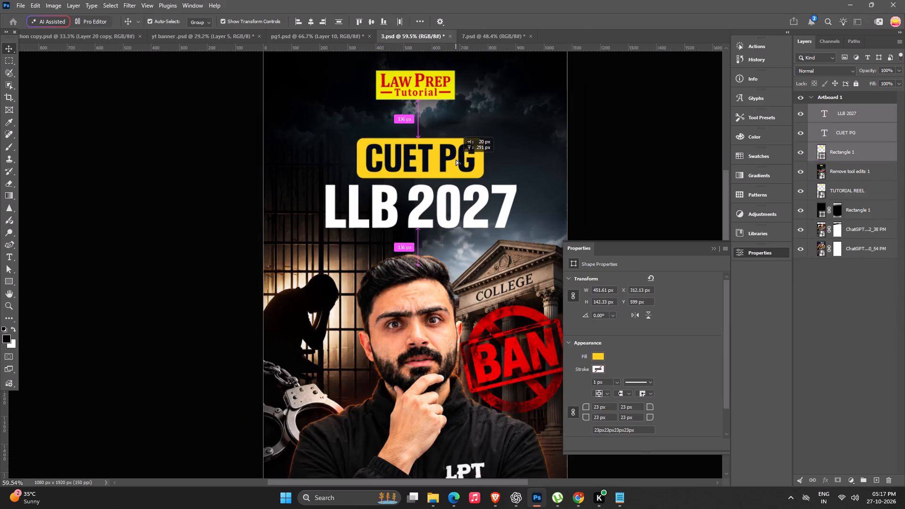
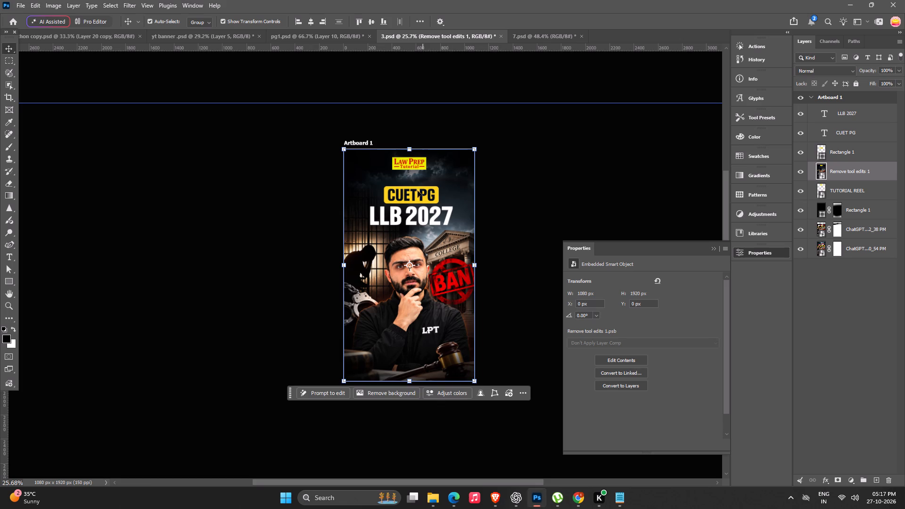
Replace the CUET PG text on the 3.psd cover with BAIL MILI, leaving out the trailing dots.
{"action": "left_click_drag", "start_coordinate": [584, 181], "coordinate": [571, 182]}
{"action": "scroll", "coordinate": [405, 218], "scroll_direction": "up", "scroll_amount": 5, "text": "alt"}
{"action": "double_click", "coordinate": [445, 181]}
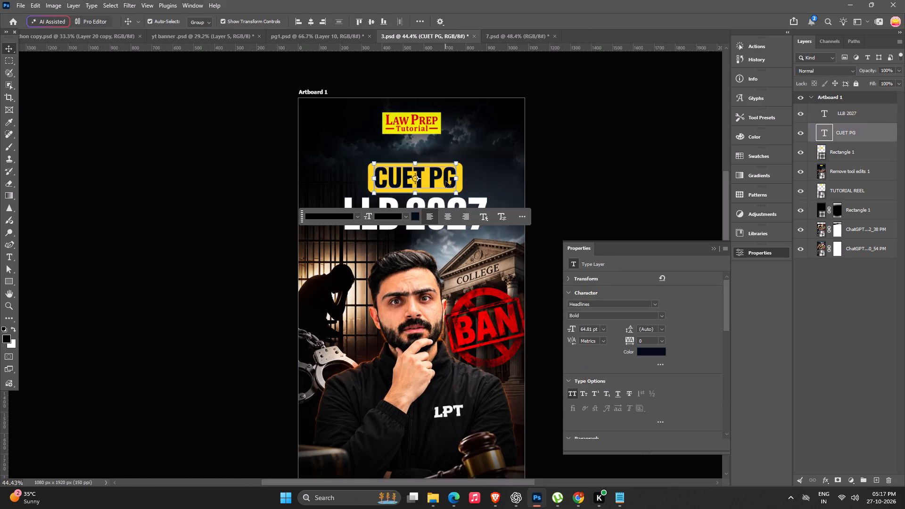
{"action": "key", "text": "ctrl+BackSpace"}
{"action": "key", "text": "ctrl+BackSpace"}
{"action": "key", "text": "ctrl+v"}
{"action": "key", "text": "Return"}
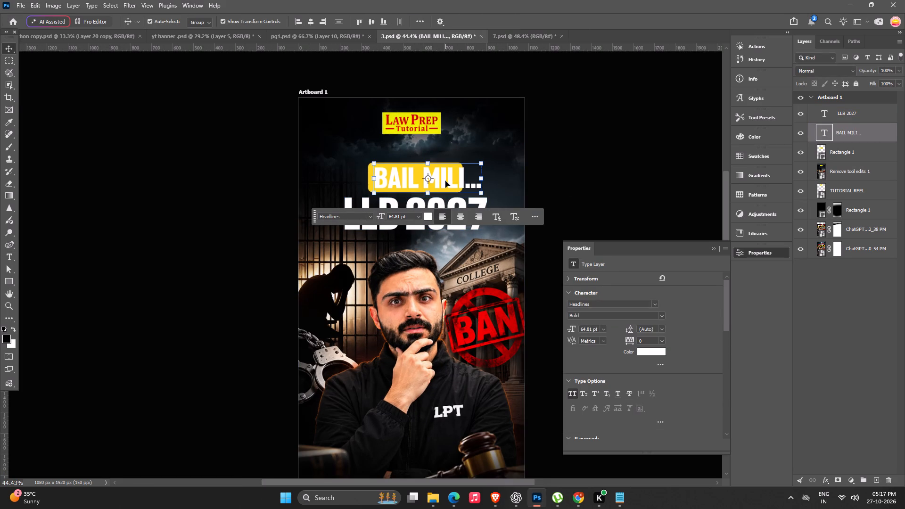
{"action": "triple_click", "coordinate": [446, 181]}
{"action": "left_click_drag", "start_coordinate": [466, 186], "coordinate": [498, 189]}
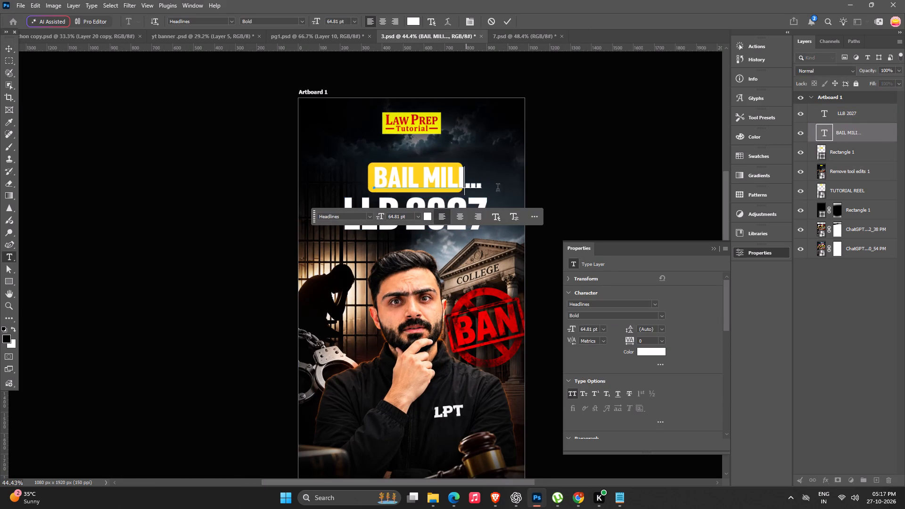
{"action": "left_click_drag", "start_coordinate": [498, 189], "coordinate": [543, 195]}
{"action": "key", "text": "BackSpace"}
{"action": "key", "text": "Return"}
Change the fill of the yellow rectangle behind BAIL MILI to bright red.
{"action": "scroll", "coordinate": [535, 198], "scroll_direction": "down", "scroll_amount": 1}
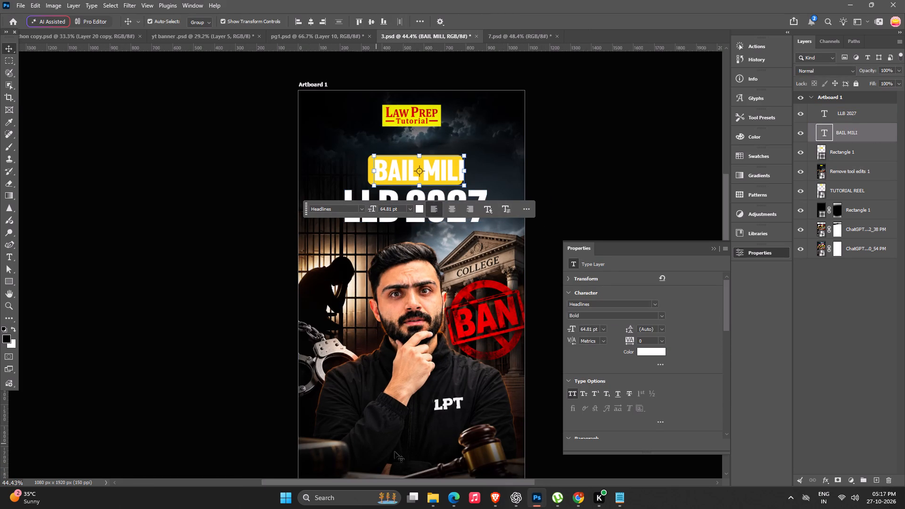
{"action": "left_click", "coordinate": [429, 495]}
{"action": "double_click", "coordinate": [33, 114]}
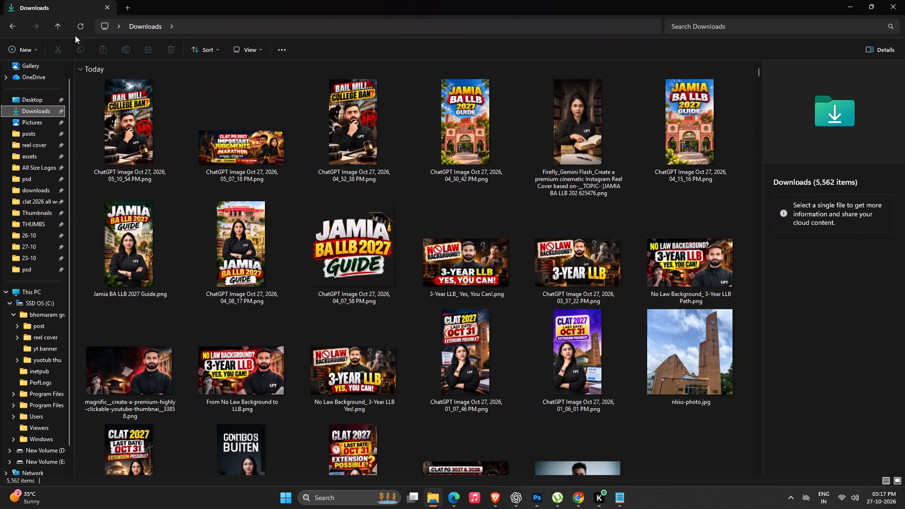
{"action": "key", "text": "alt+Tab"}
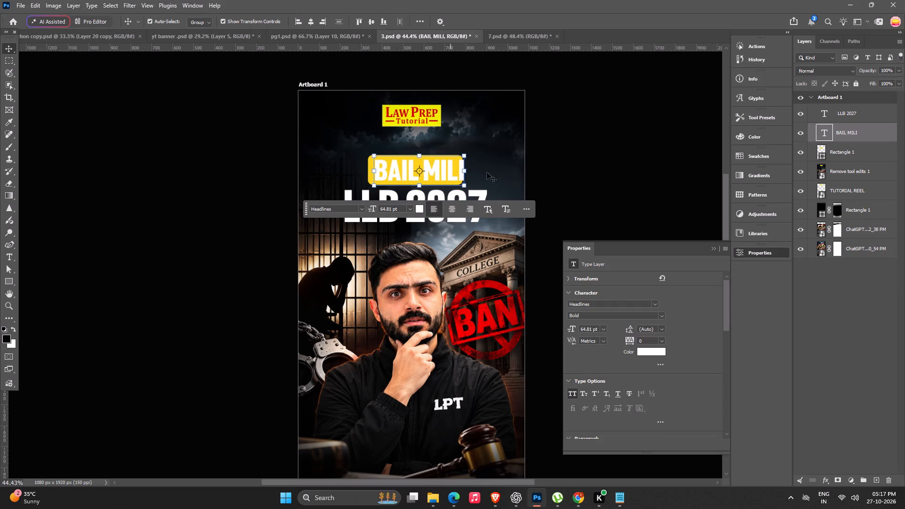
{"action": "left_click_drag", "start_coordinate": [637, 170], "coordinate": [624, 167]}
{"action": "left_click", "coordinate": [371, 158]}
{"action": "double_click", "coordinate": [818, 149]}
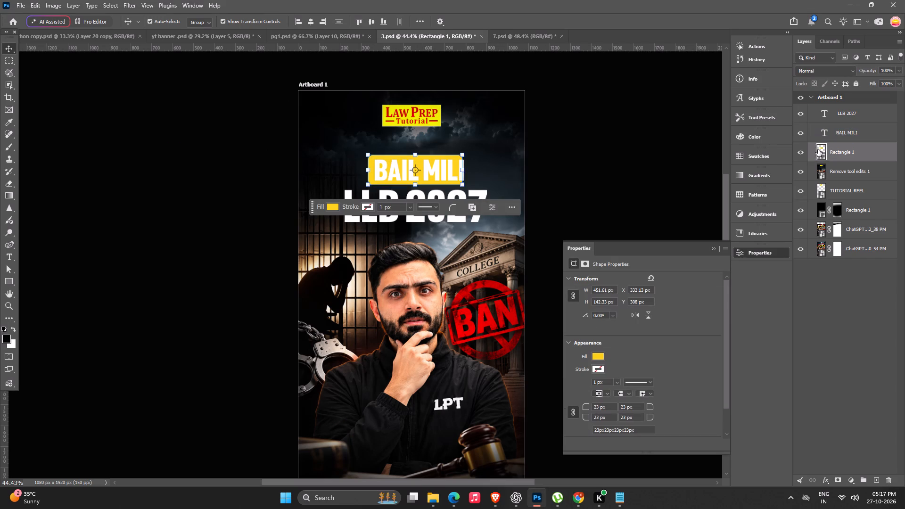
{"action": "left_click", "coordinate": [704, 415]}
{"action": "left_click_drag", "start_coordinate": [677, 317], "coordinate": [685, 314]}
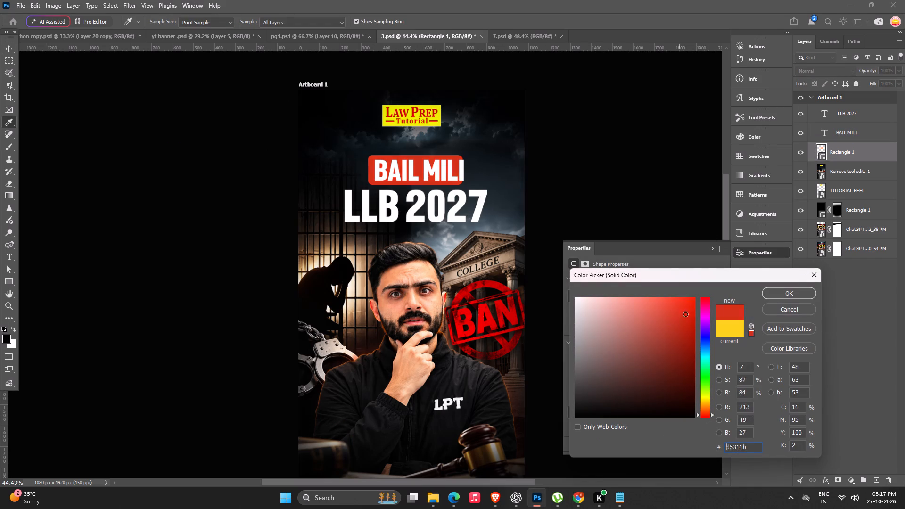
{"action": "left_click_drag", "start_coordinate": [685, 314], "coordinate": [784, 258]}
{"action": "left_click", "coordinate": [796, 293]}
Widen the red rectangle to about 494 px so that it frames the BAIL MILI text.
{"action": "left_click_drag", "start_coordinate": [635, 109], "coordinate": [625, 108]}
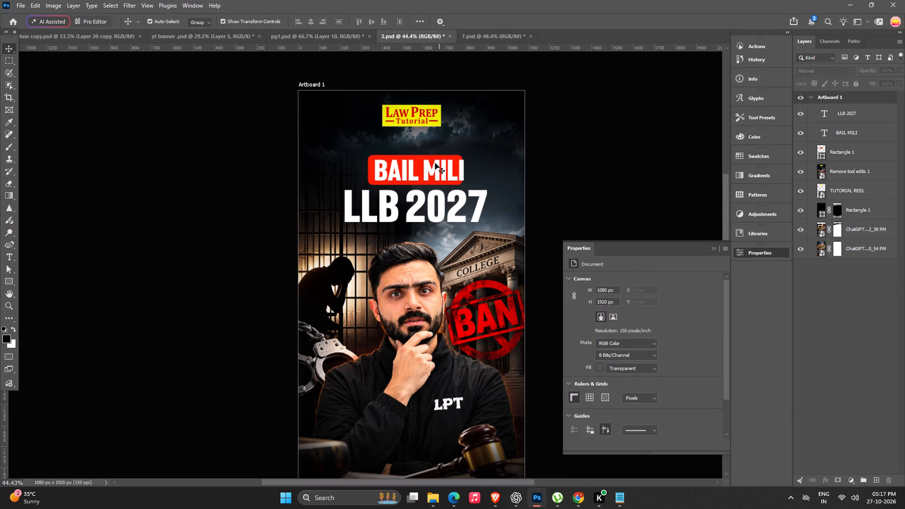
{"action": "left_click", "coordinate": [430, 157]}
{"action": "left_click_drag", "start_coordinate": [466, 172], "coordinate": [477, 175], "text": "shift"}
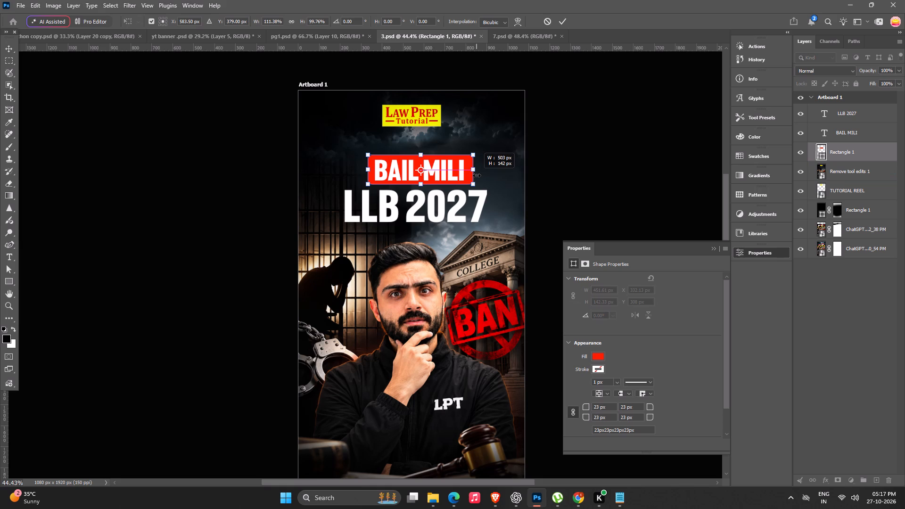
{"action": "left_click_drag", "start_coordinate": [477, 175], "coordinate": [475, 175], "text": "shift"}
{"action": "key", "text": "Return"}
{"action": "key", "text": "alt+Tab"}
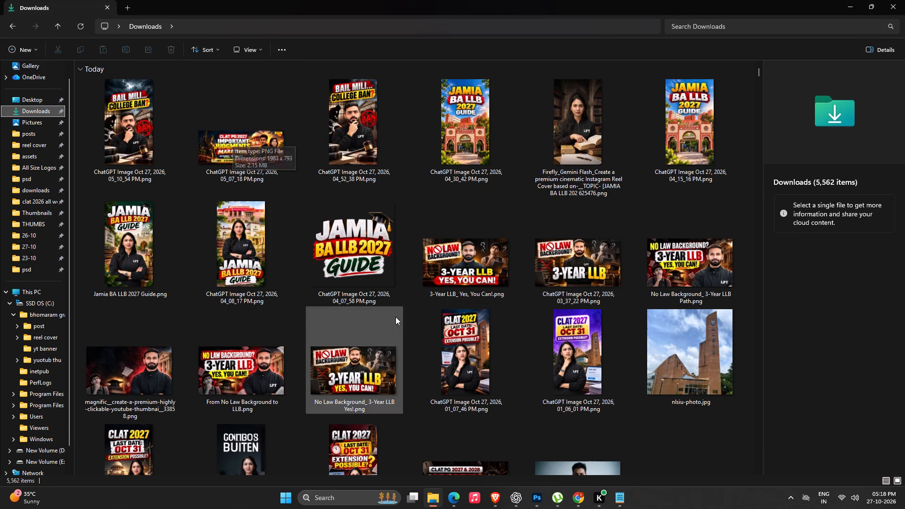
{"action": "key", "text": "alt+Tab"}
{"action": "left_click", "coordinate": [510, 499]}
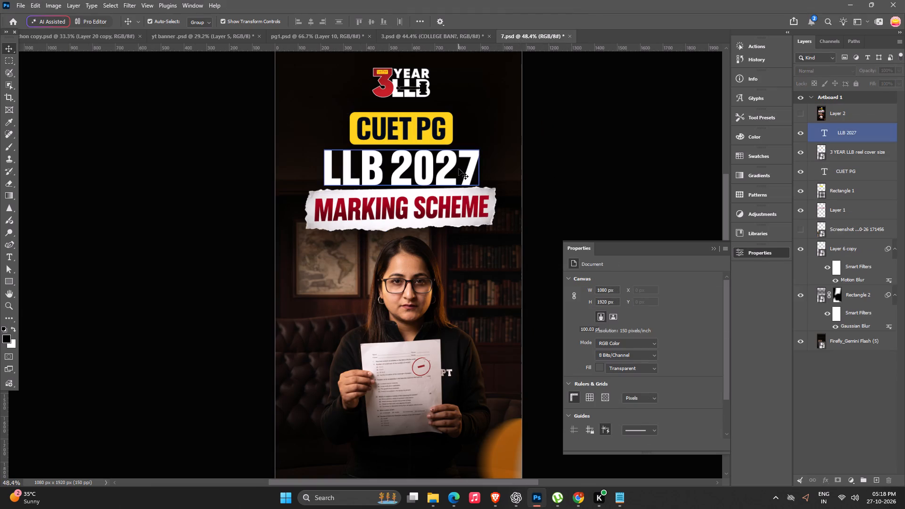
{"action": "key", "text": "alt+Tab"}
{"action": "key", "text": "alt+Tab"}
{"action": "key", "text": "alt+Tab"}
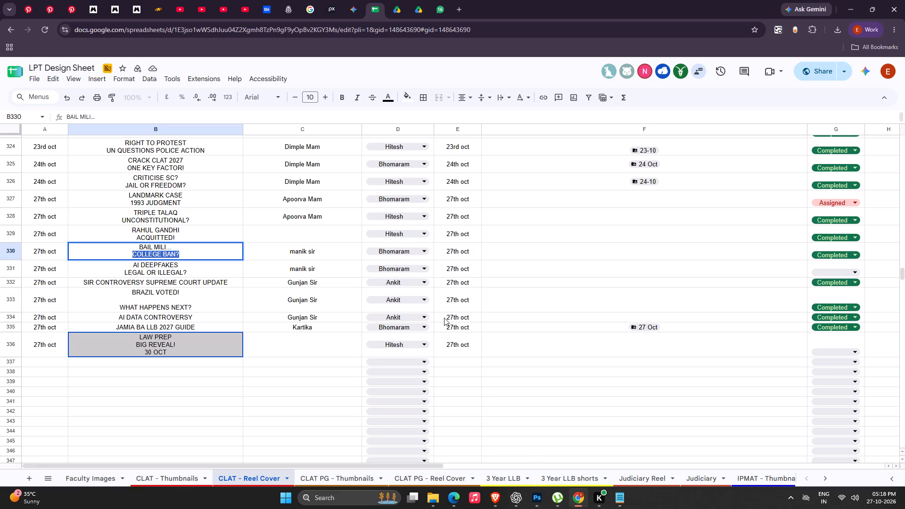
{"action": "left_click", "coordinate": [534, 500]}
{"action": "left_click", "coordinate": [581, 191]}
{"action": "key", "text": "space"}
{"action": "key", "text": "space"}
{"action": "key", "text": "space"}
{"action": "key", "text": "space"}
{"action": "key", "text": "space"}
{"action": "left_click_drag", "start_coordinate": [435, 146], "coordinate": [377, 158]}
{"action": "key", "text": "ctrl+w"}
{"action": "left_click", "coordinate": [455, 189]}
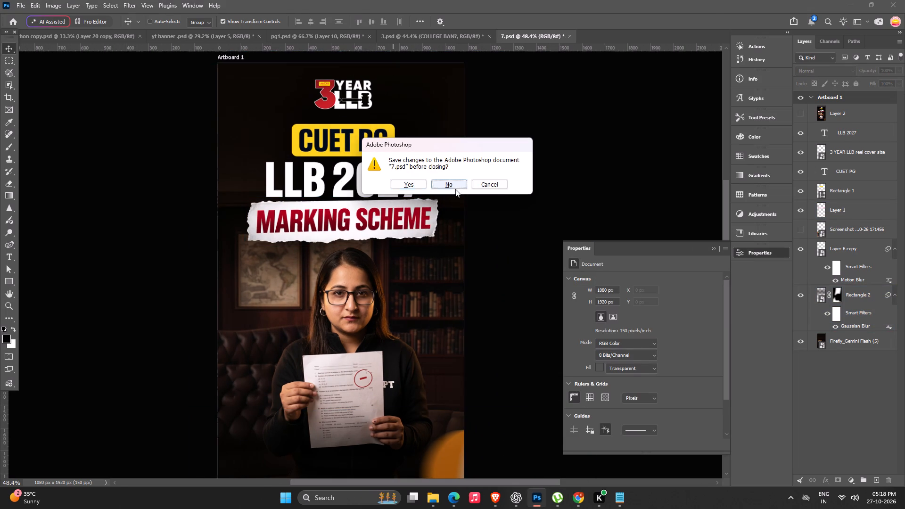
Switch to File Explorer, preview 3.jpeg in the 23-10 folder and open the matching 4.psd in Photoshop.
{"action": "left_click", "coordinate": [436, 494]}
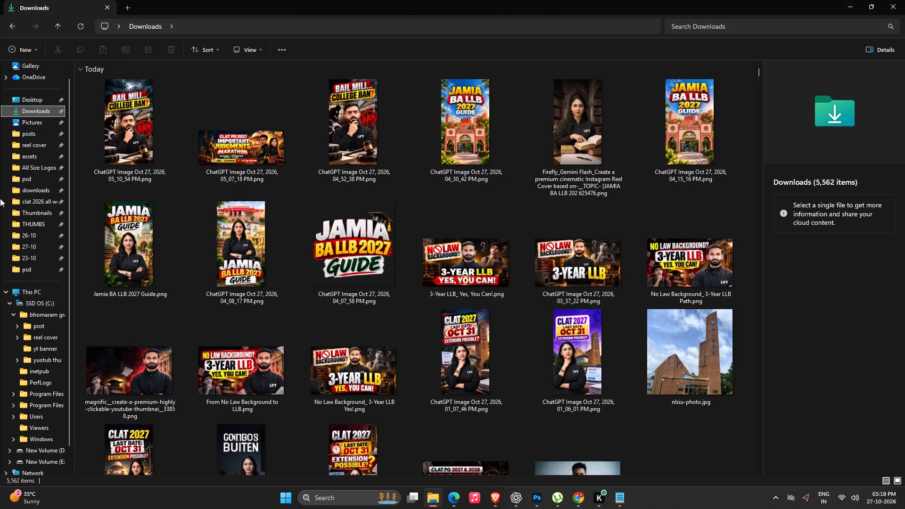
{"action": "left_click", "coordinate": [28, 250]}
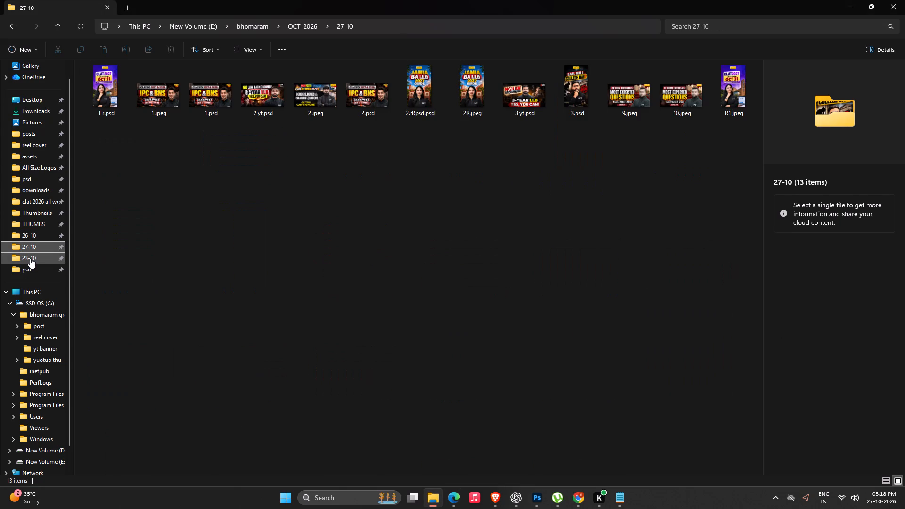
{"action": "left_click", "coordinate": [30, 258]}
{"action": "double_click", "coordinate": [378, 81]}
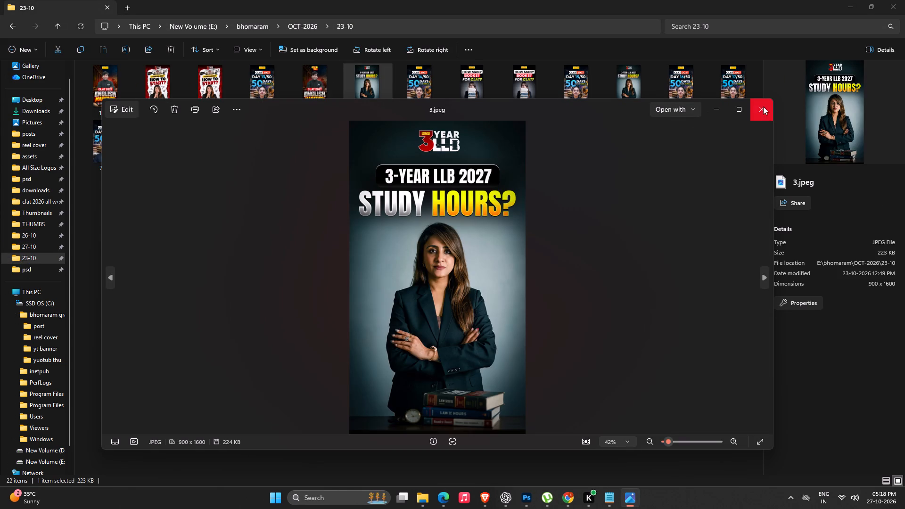
{"action": "left_click", "coordinate": [763, 107]}
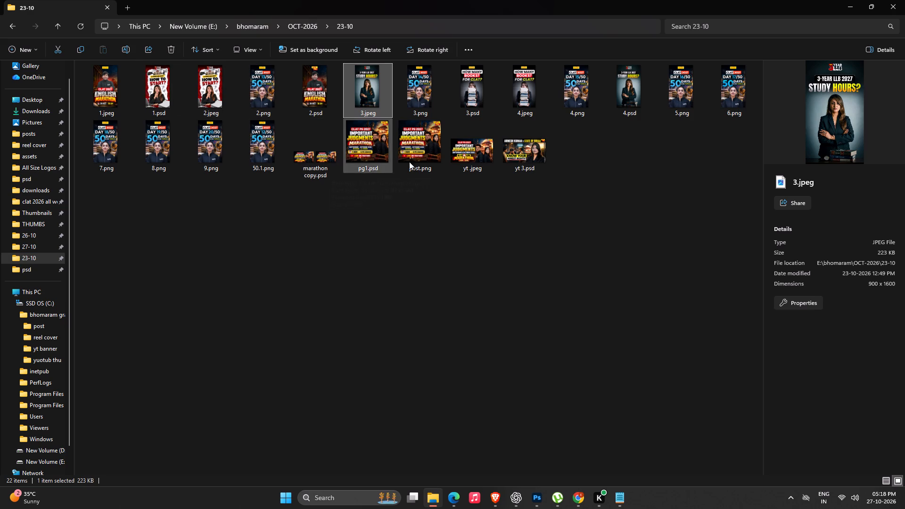
{"action": "double_click", "coordinate": [631, 84]}
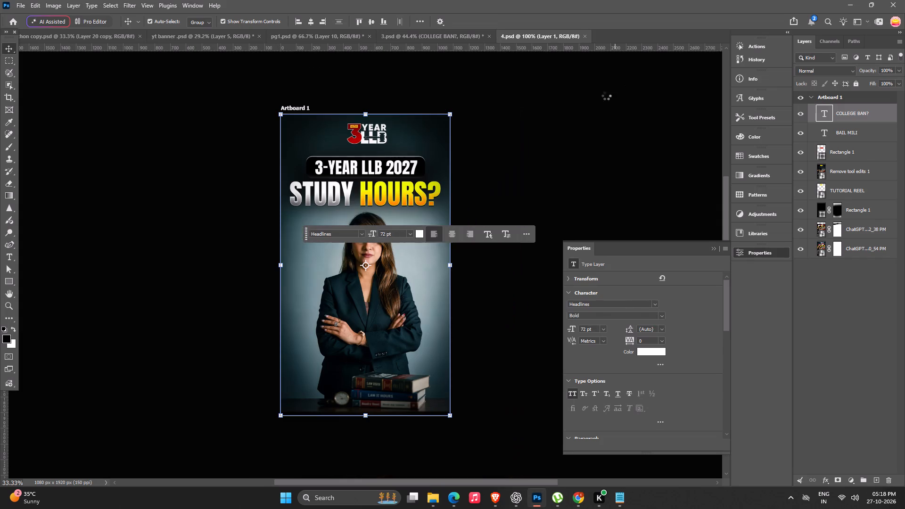
Hide the flattened Layer 1 at the top of the 4.psd cover.
{"action": "left_click", "coordinate": [527, 152]}
{"action": "left_click", "coordinate": [326, 195]}
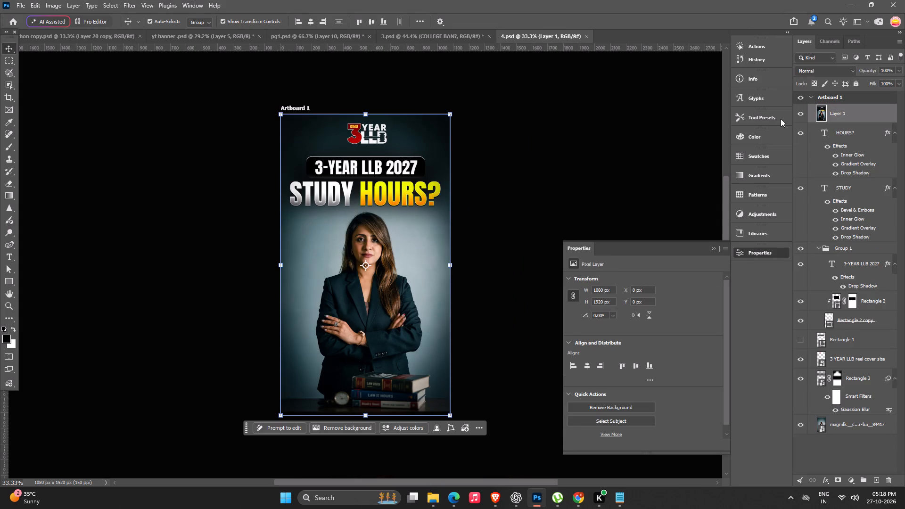
{"action": "left_click", "coordinate": [802, 114]}
{"action": "left_click", "coordinate": [611, 154]}
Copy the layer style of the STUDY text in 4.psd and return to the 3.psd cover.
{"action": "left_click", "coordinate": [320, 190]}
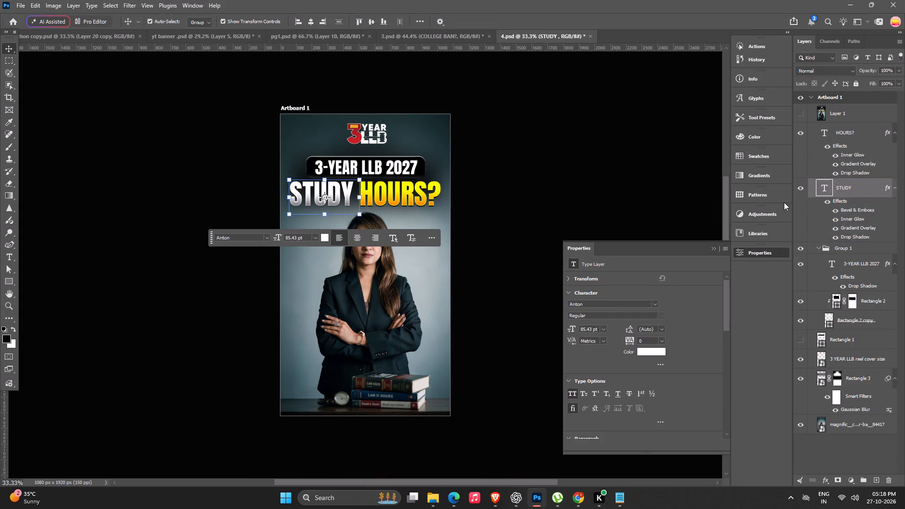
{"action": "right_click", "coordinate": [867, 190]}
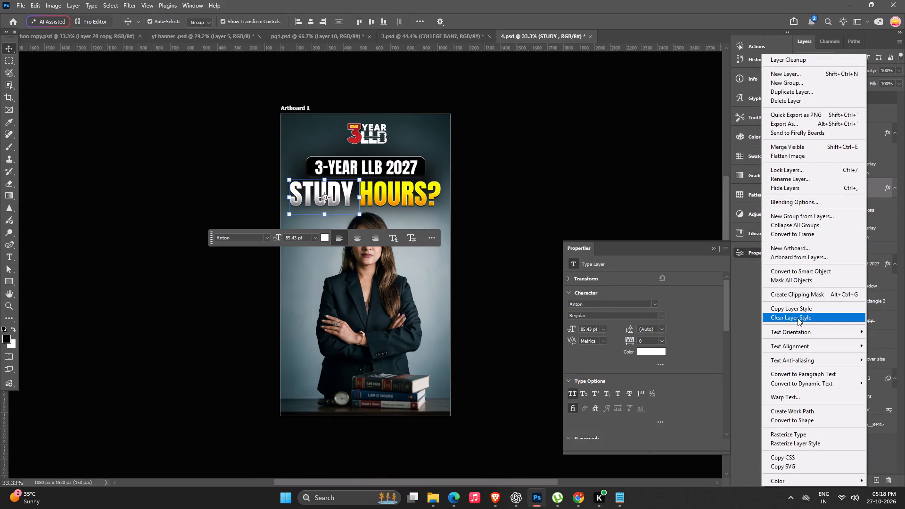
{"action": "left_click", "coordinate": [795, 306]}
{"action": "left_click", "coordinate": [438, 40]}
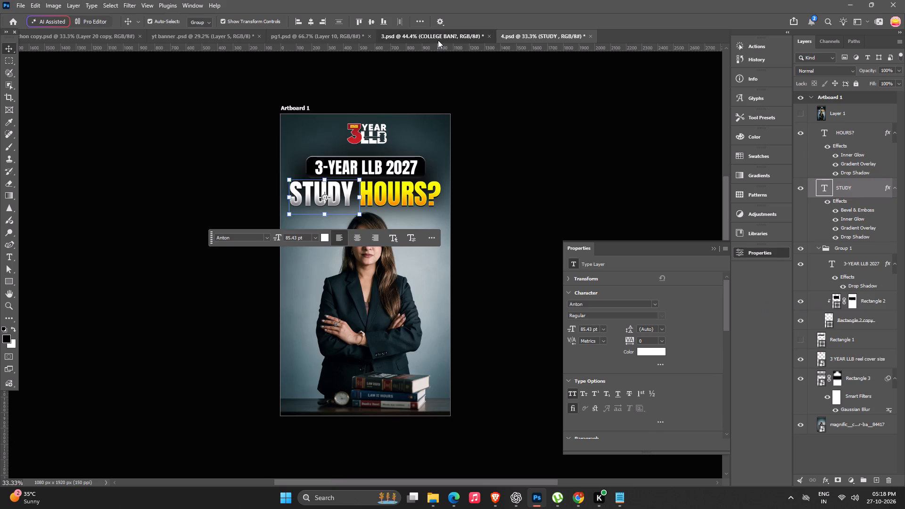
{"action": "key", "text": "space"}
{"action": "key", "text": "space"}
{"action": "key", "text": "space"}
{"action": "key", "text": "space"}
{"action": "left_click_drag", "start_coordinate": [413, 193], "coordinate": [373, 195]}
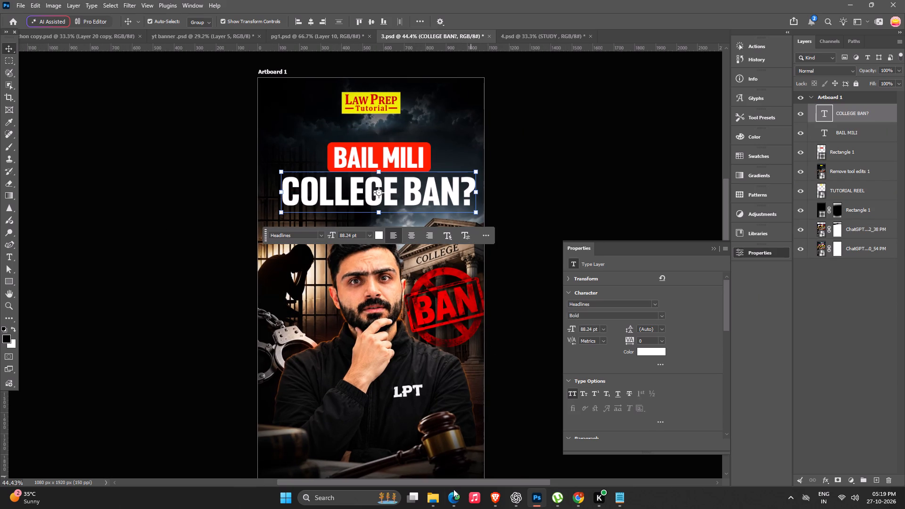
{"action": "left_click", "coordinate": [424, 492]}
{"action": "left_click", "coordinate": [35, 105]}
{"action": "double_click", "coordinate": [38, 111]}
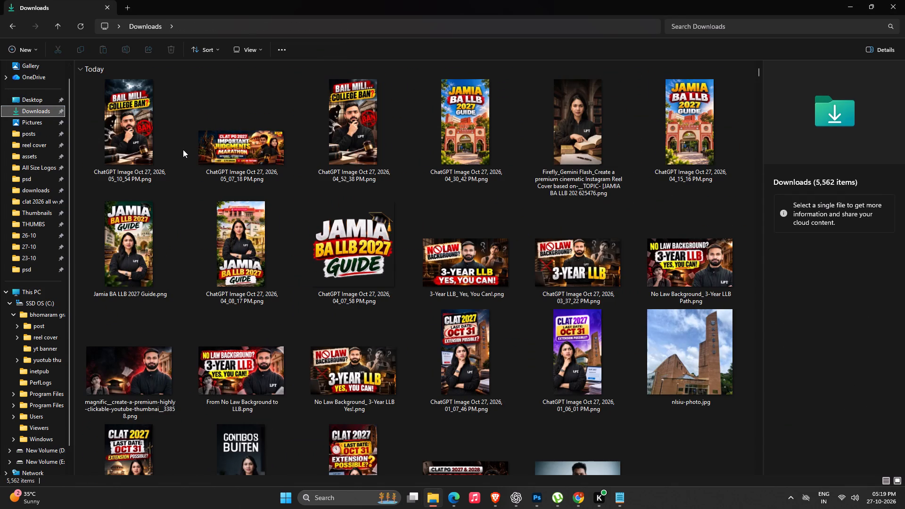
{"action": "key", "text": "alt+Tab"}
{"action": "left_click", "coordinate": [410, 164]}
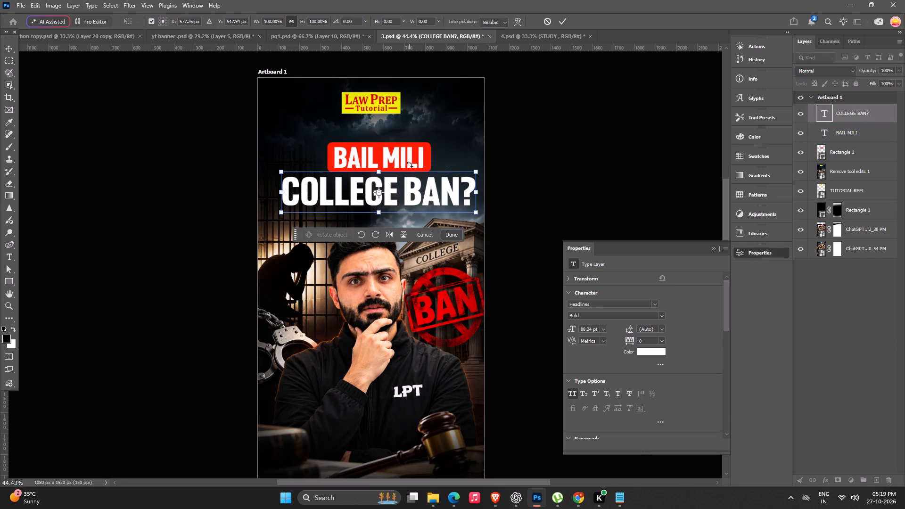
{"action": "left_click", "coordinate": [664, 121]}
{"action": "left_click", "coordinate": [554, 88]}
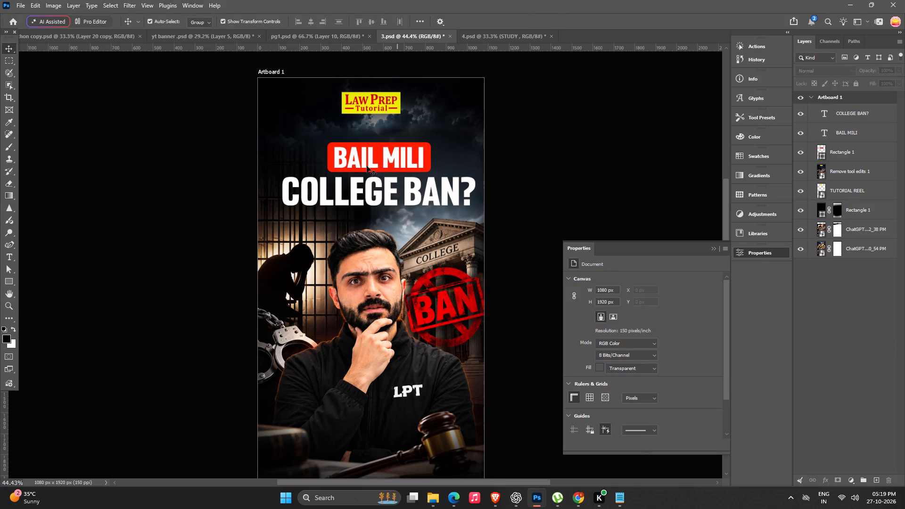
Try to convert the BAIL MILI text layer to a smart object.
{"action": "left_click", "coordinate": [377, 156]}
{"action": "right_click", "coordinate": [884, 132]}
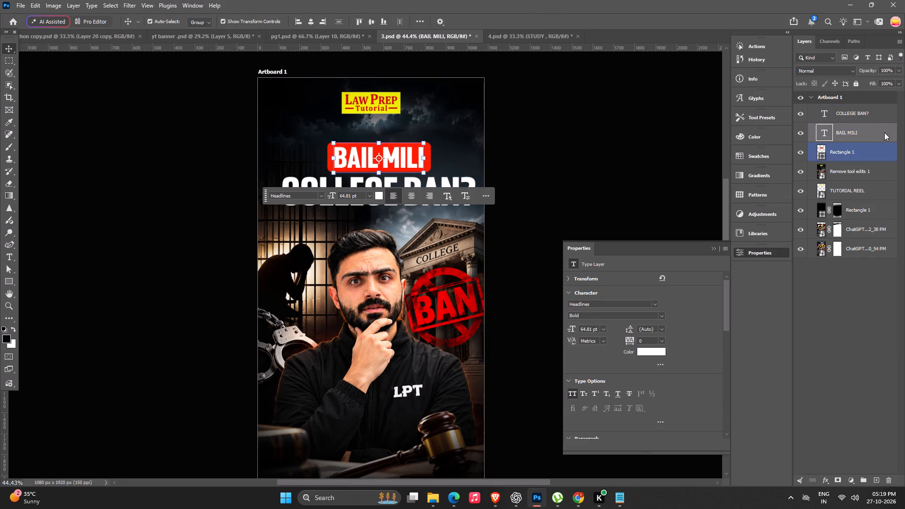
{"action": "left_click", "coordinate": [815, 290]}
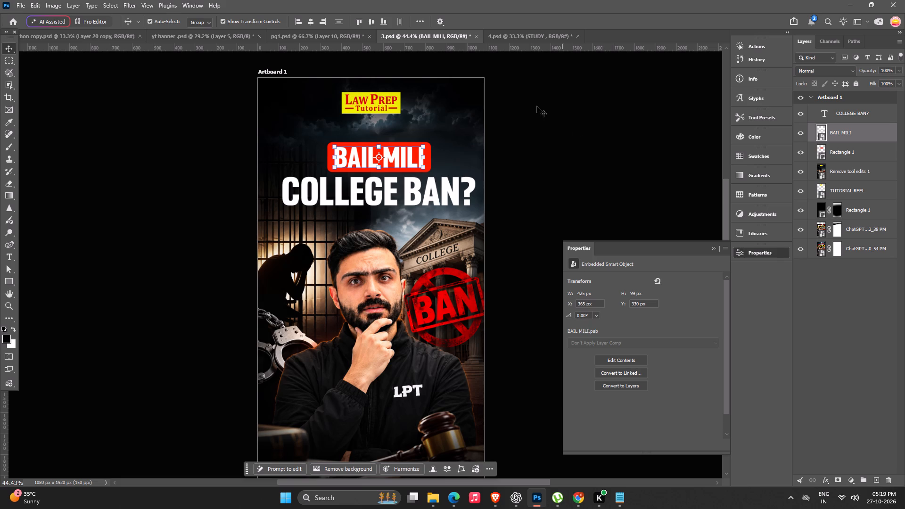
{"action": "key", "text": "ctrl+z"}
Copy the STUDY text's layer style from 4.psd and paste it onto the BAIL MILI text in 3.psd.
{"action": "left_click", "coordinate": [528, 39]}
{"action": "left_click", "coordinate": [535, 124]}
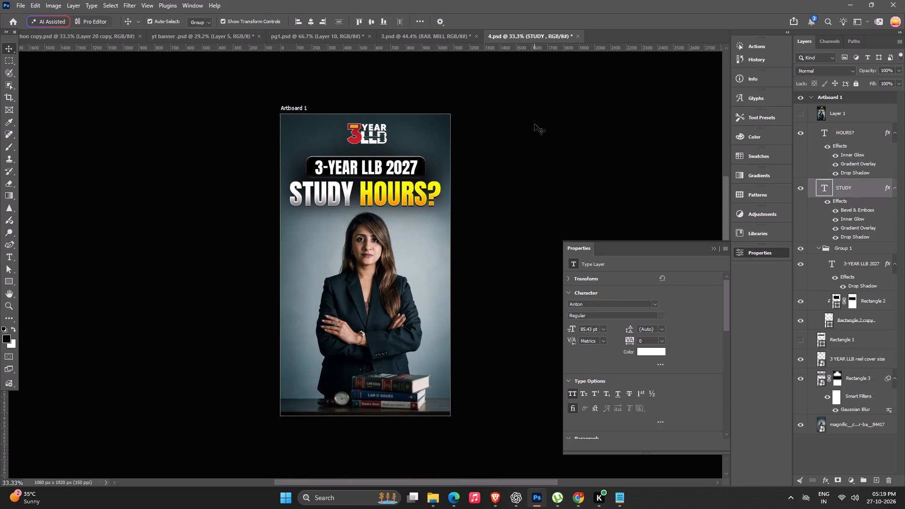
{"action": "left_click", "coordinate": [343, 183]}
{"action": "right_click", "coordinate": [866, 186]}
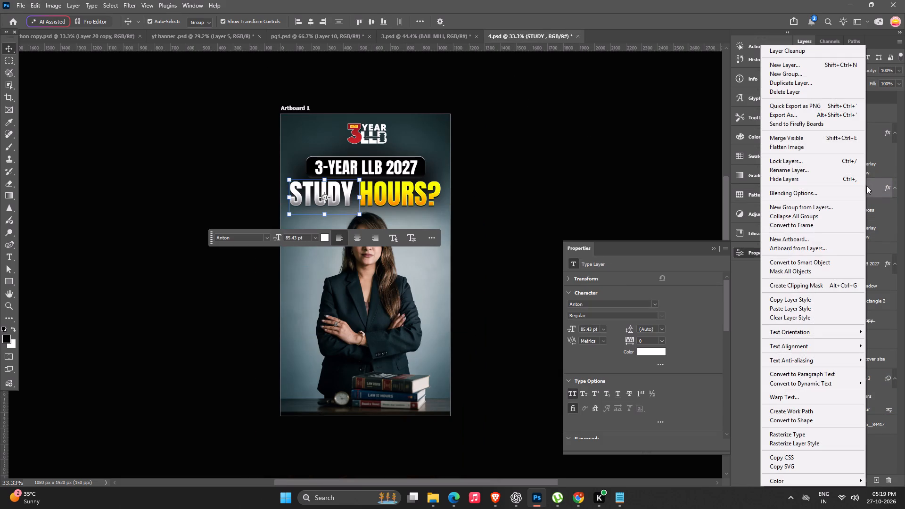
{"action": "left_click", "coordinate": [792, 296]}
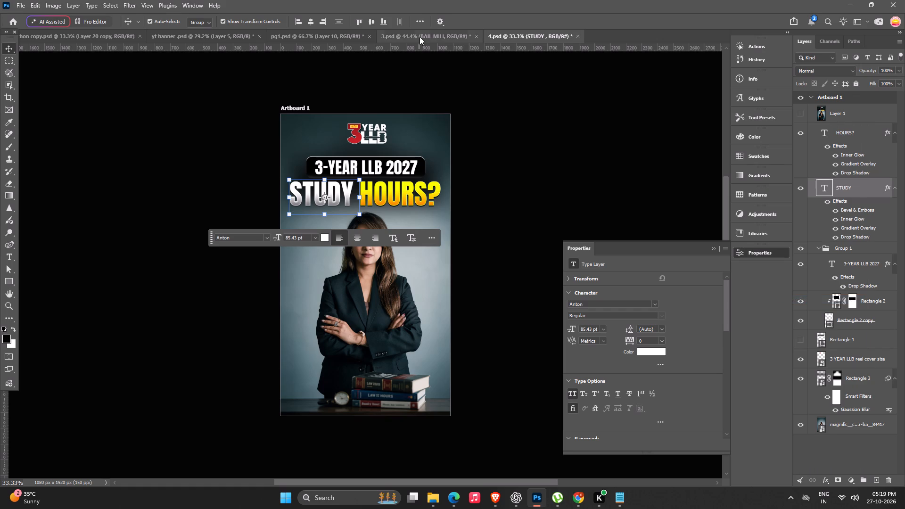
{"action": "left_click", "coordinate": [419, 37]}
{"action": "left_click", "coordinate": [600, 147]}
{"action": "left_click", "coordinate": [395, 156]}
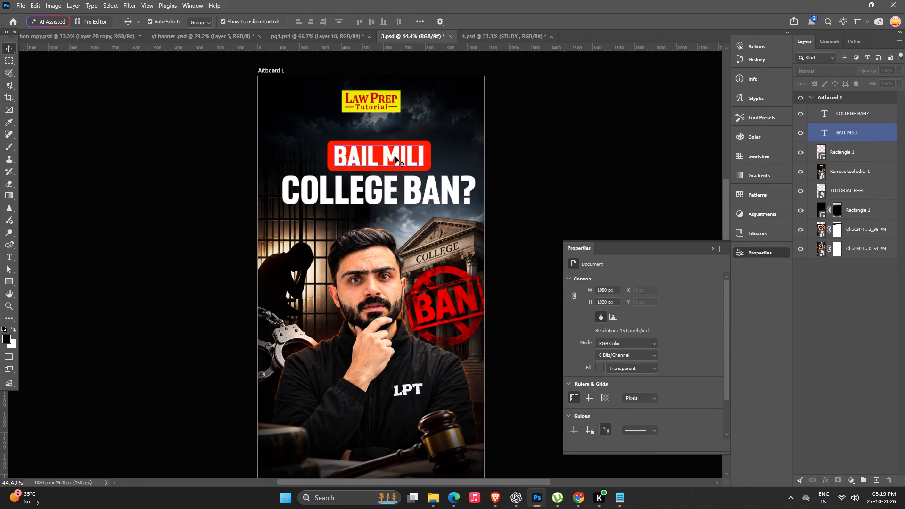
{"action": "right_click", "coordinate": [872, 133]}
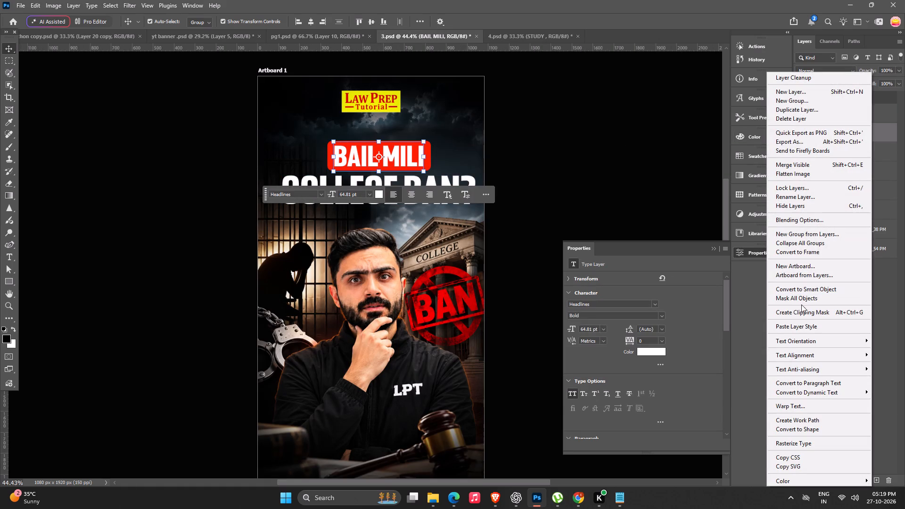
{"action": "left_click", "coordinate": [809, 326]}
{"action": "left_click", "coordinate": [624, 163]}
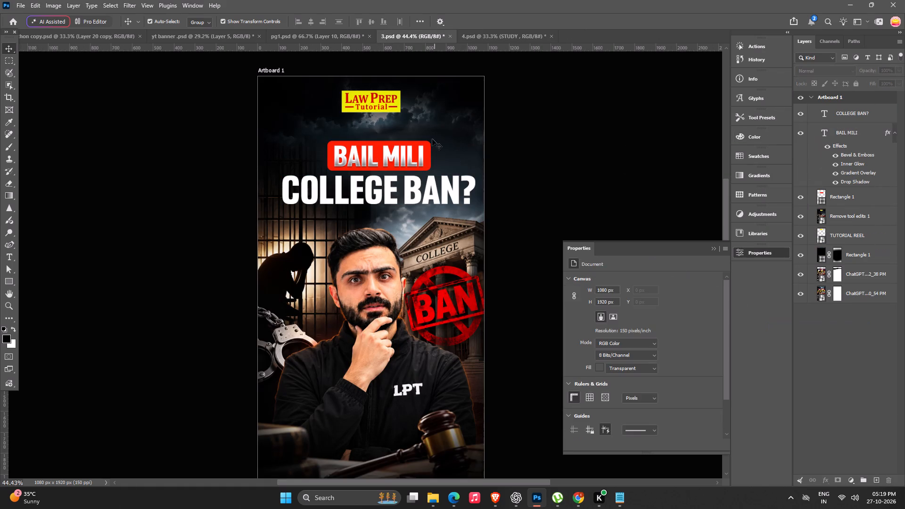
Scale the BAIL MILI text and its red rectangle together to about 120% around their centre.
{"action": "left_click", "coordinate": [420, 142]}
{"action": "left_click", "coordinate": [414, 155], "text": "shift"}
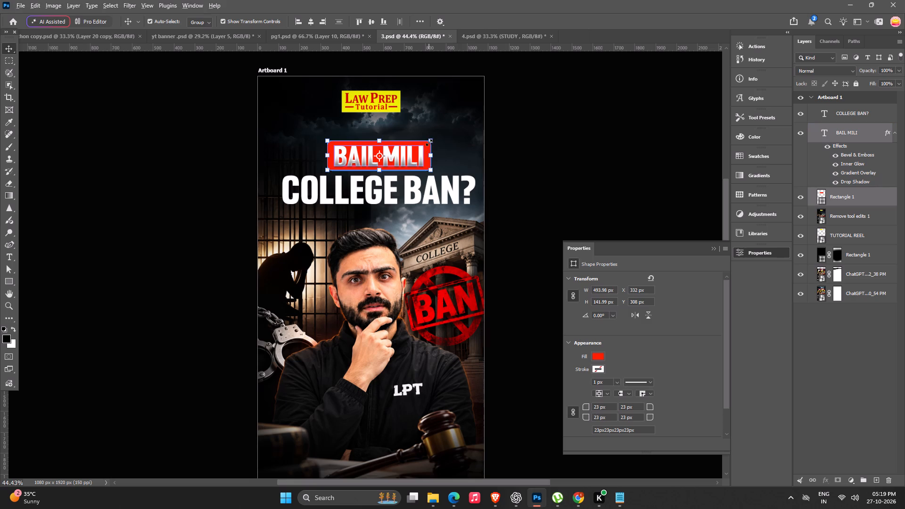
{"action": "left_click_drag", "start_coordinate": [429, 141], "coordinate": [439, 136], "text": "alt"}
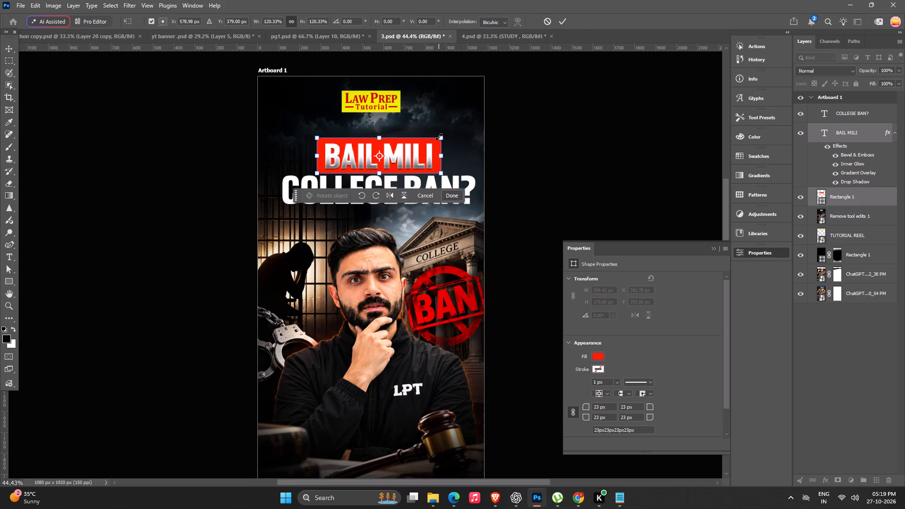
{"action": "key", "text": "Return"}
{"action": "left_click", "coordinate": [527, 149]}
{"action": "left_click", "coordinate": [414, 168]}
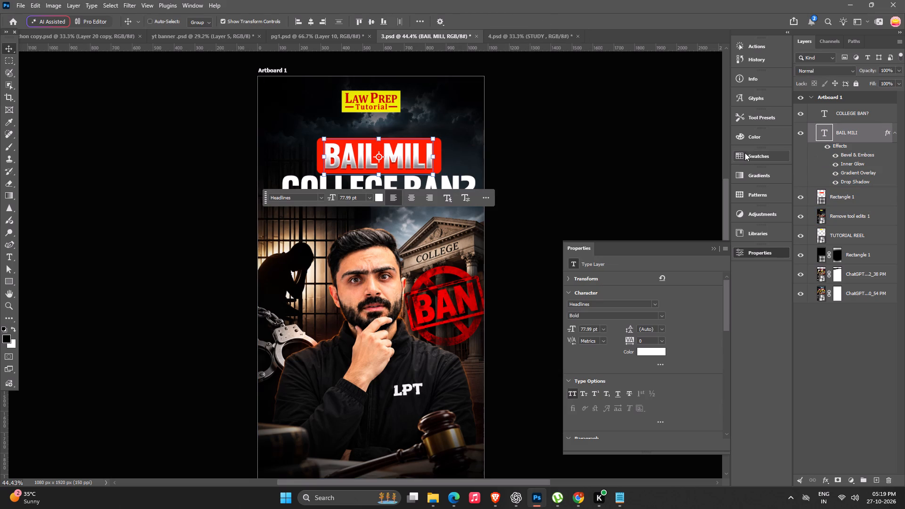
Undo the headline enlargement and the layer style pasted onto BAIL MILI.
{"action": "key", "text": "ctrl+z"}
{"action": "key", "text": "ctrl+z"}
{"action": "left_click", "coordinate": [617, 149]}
Change the BAIL MILI text colour to a slightly greyed off-white.
{"action": "left_click", "coordinate": [387, 152]}
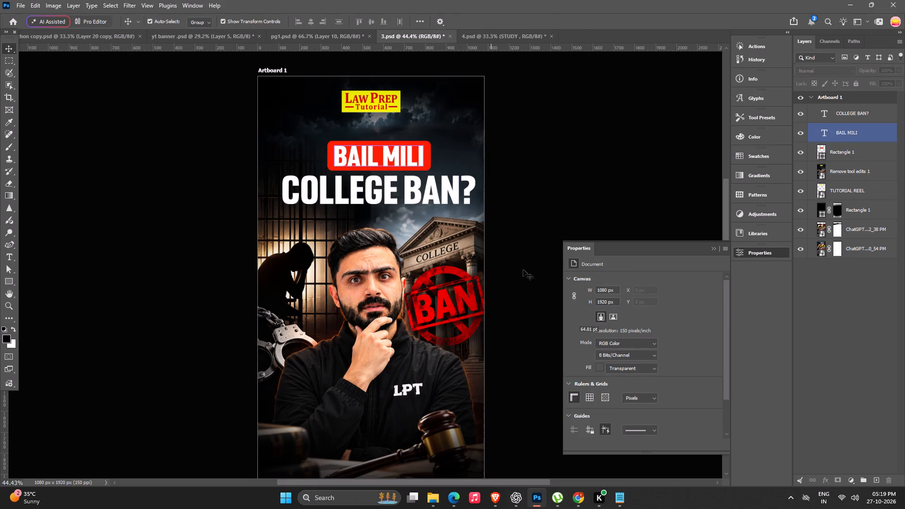
{"action": "double_click", "coordinate": [655, 354]}
{"action": "left_click_drag", "start_coordinate": [575, 316], "coordinate": [572, 316]}
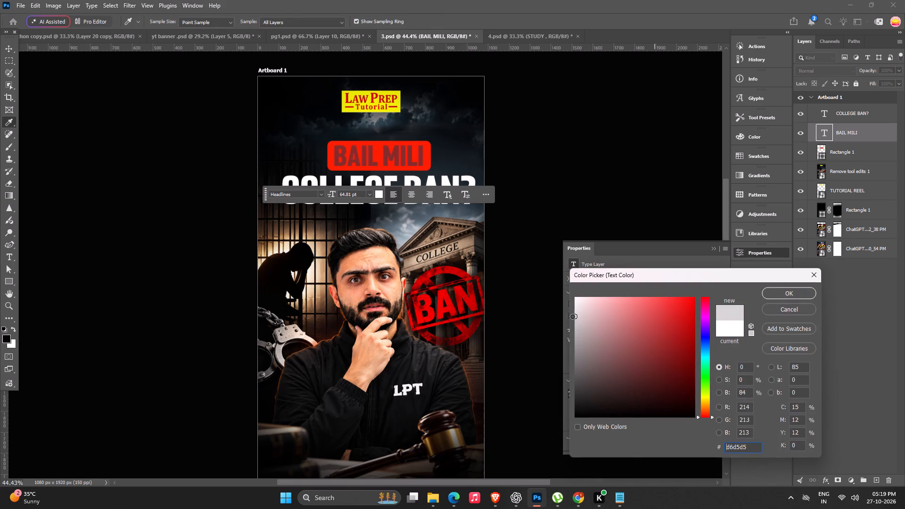
{"action": "left_click_drag", "start_coordinate": [572, 316], "coordinate": [571, 317]}
{"action": "left_click_drag", "start_coordinate": [591, 312], "coordinate": [587, 304]}
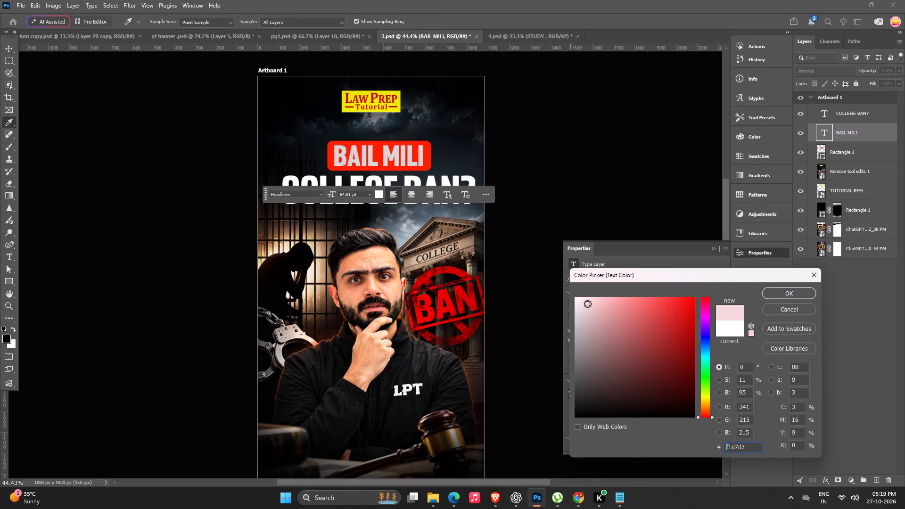
{"action": "left_click_drag", "start_coordinate": [594, 314], "coordinate": [549, 310]}
{"action": "left_click_drag", "start_coordinate": [586, 304], "coordinate": [555, 304]}
{"action": "left_click", "coordinate": [800, 288]}
{"action": "left_click", "coordinate": [614, 92]}
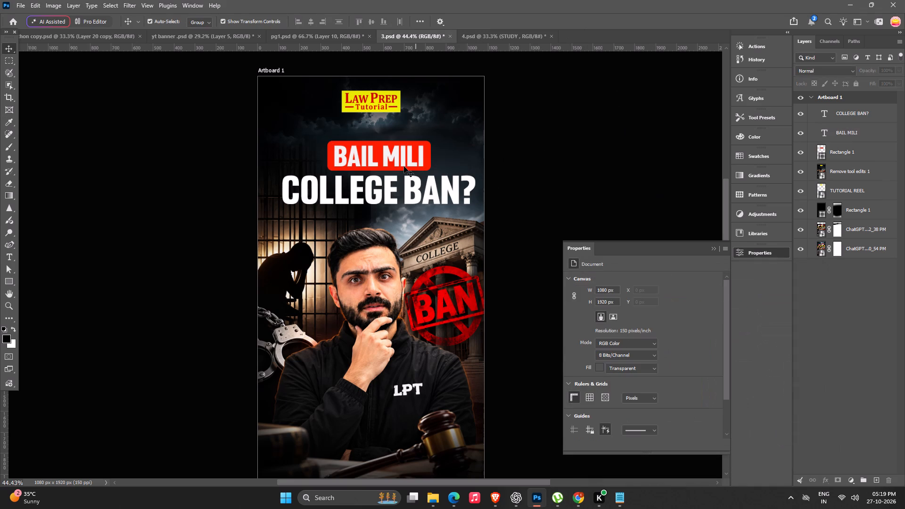
Add two dots to the end of the headline so it reads "BAIL MILI..".
{"action": "left_click", "coordinate": [401, 146]}
{"action": "scroll", "coordinate": [403, 148], "scroll_direction": "up", "scroll_amount": 6, "text": "alt"}
{"action": "triple_click", "coordinate": [406, 150]}
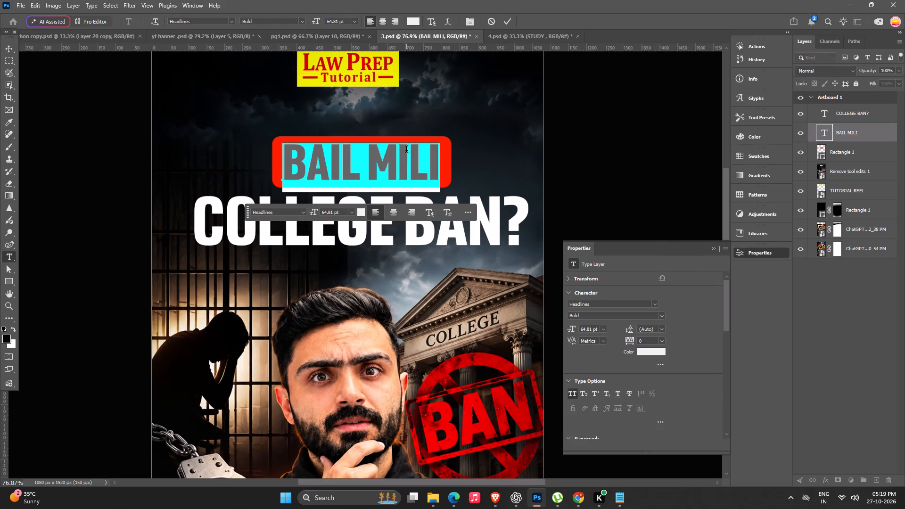
{"action": "left_click", "coordinate": [438, 163]}
{"action": "type", "text": ".."}
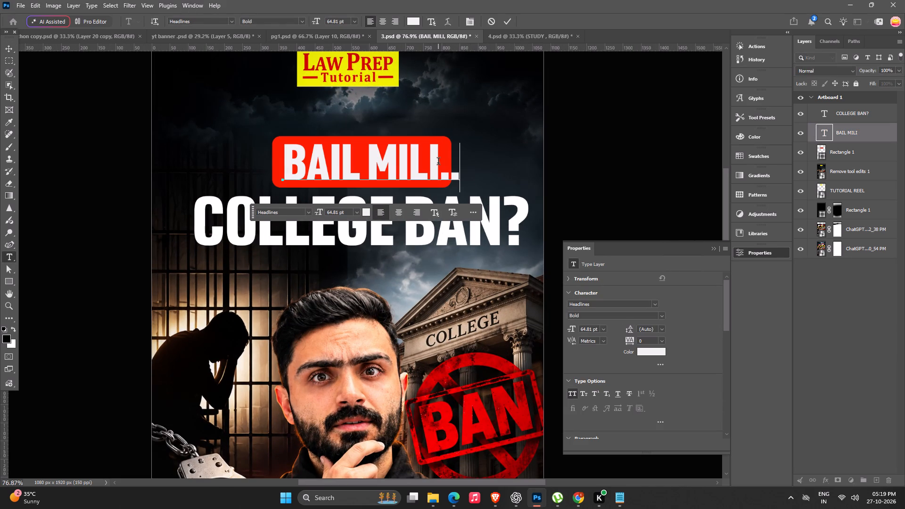
{"action": "key", "text": "Return"}
{"action": "left_click", "coordinate": [582, 170]}
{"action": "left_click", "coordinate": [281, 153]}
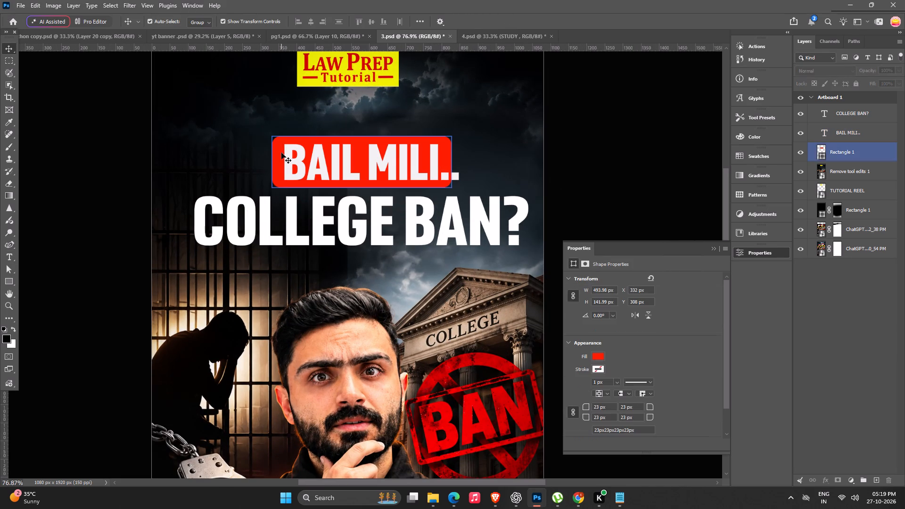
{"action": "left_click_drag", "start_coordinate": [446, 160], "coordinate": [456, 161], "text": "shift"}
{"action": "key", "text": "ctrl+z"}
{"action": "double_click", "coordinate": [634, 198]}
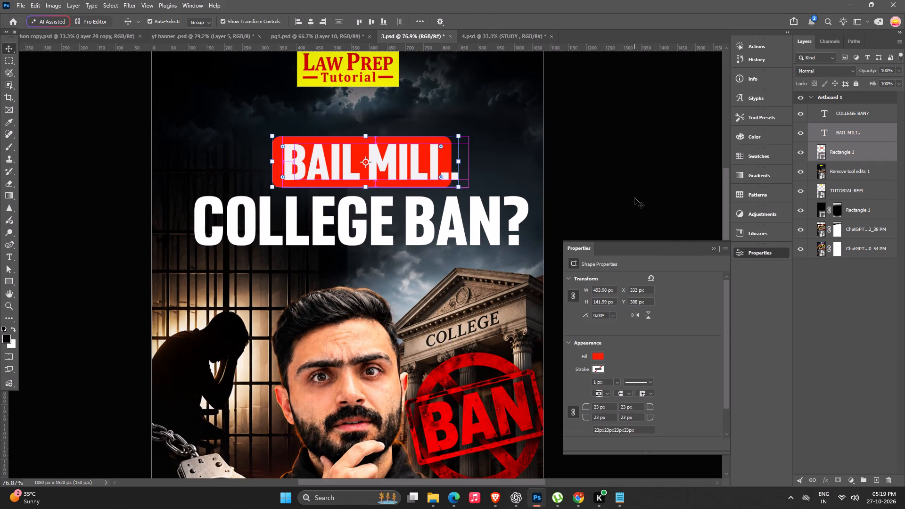
Widen the red rectangle behind BAIL MILI.. to about 534 px, extending its right side past the two dots.
{"action": "left_click", "coordinate": [438, 140]}
{"action": "left_click_drag", "start_coordinate": [452, 166], "coordinate": [456, 165], "text": "shift"}
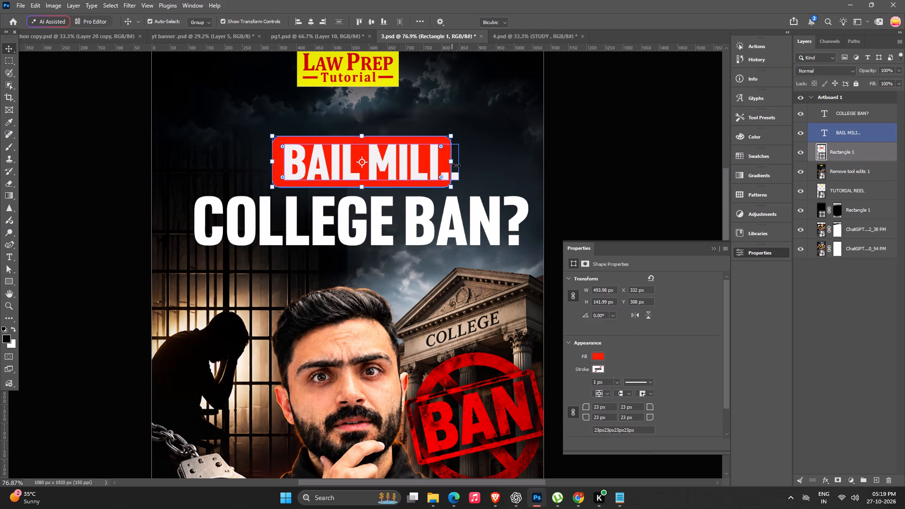
{"action": "left_click_drag", "start_coordinate": [456, 165], "coordinate": [467, 164], "text": "shift"}
{"action": "key", "text": "Return"}
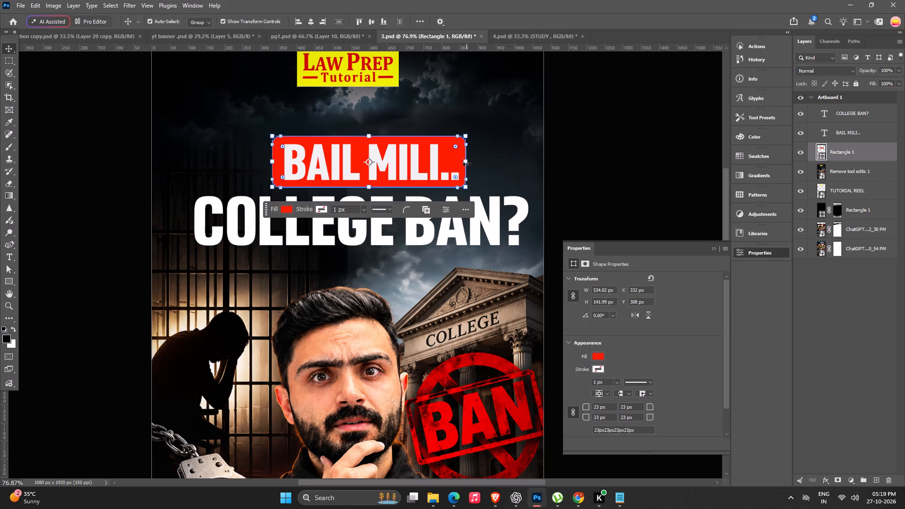
Hide the masked black Rectangle 1 layer directly below the TUTORIAL REEL layer.
{"action": "left_click_drag", "start_coordinate": [795, 216], "coordinate": [780, 206]}
{"action": "left_click", "coordinate": [645, 128]}
{"action": "scroll", "coordinate": [439, 338], "scroll_direction": "down", "scroll_amount": 8, "text": "alt"}
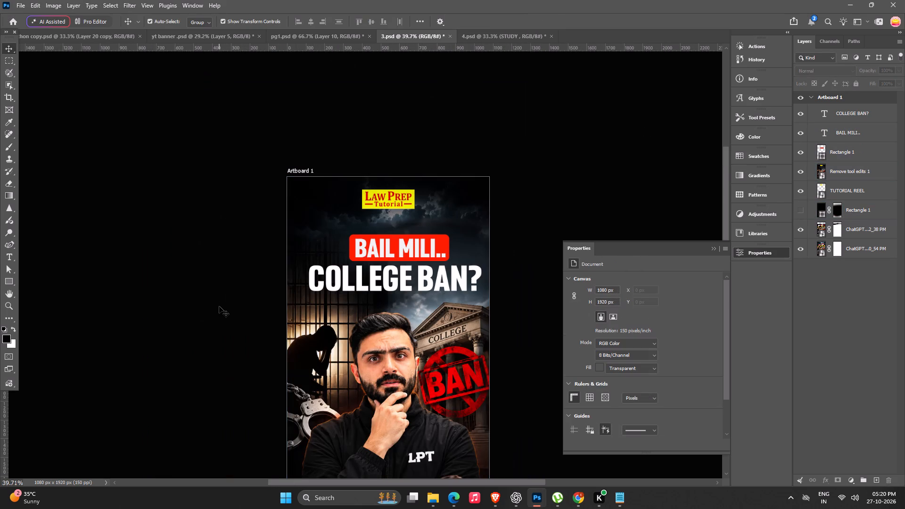
{"action": "key", "text": "space"}
{"action": "left_click_drag", "start_coordinate": [215, 299], "coordinate": [148, 248]}
Compare the cover with the generated reference images in the File Explorer Downloads folder.
{"action": "key", "text": "alt+Tab"}
{"action": "key", "text": "alt+Tab"}
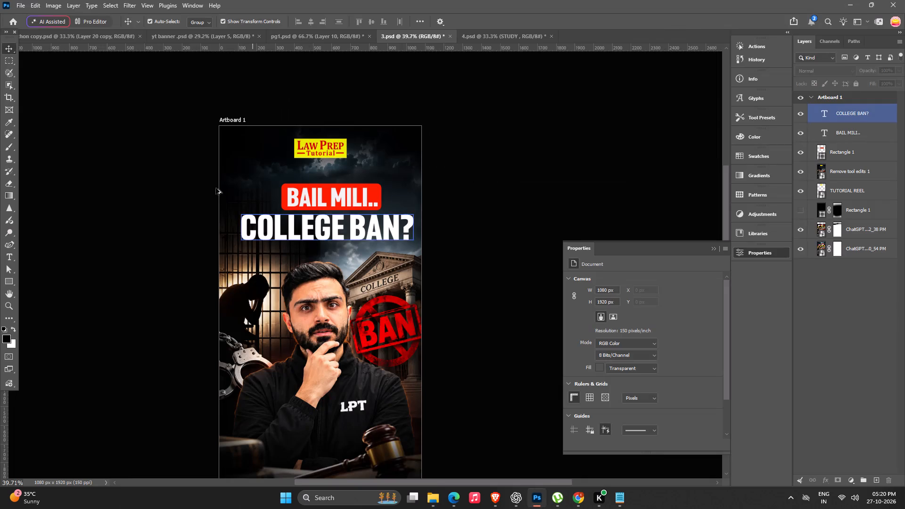
{"action": "key", "text": "alt+Tab"}
{"action": "key", "text": "alt+Tab"}
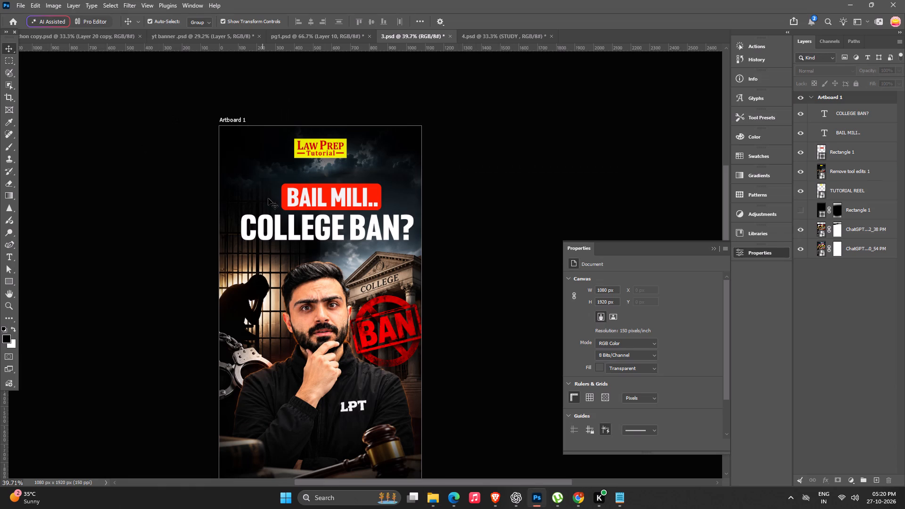
{"action": "key", "text": "alt+Tab"}
{"action": "key", "text": "alt+Tab"}
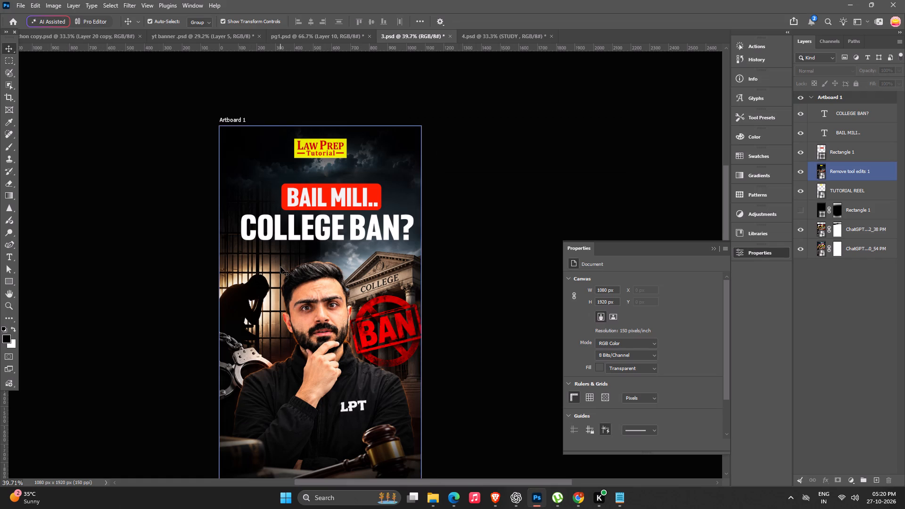
Draw a black rectangle about 969 × 194 px over the COLLEGE BAN? text, just below the red rectangle.
{"action": "double_click", "coordinate": [7, 287]}
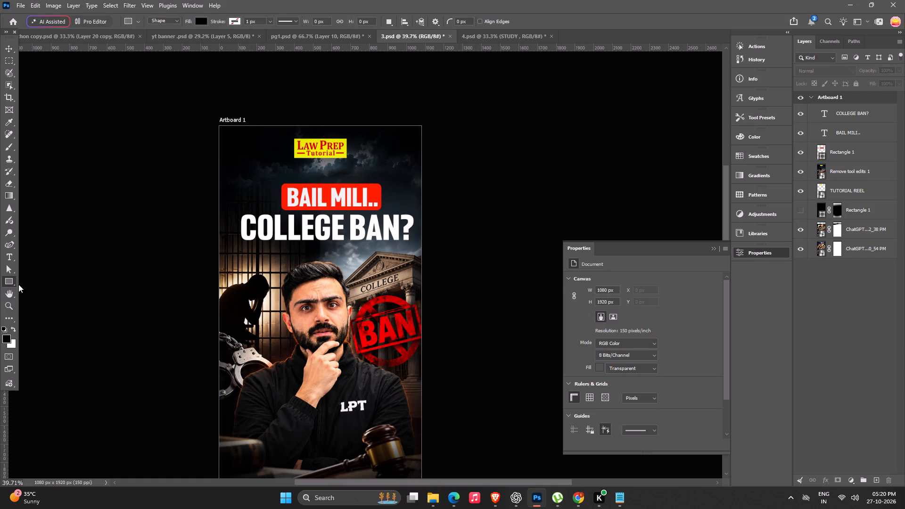
{"action": "scroll", "coordinate": [248, 252], "scroll_direction": "up", "scroll_amount": 1, "text": "alt"}
{"action": "left_click_drag", "start_coordinate": [233, 205], "coordinate": [429, 247]}
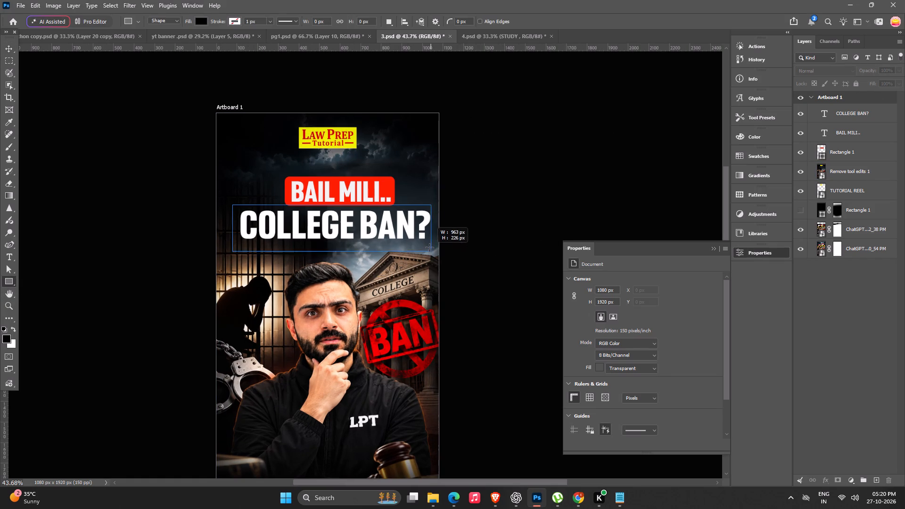
{"action": "left_click_drag", "start_coordinate": [429, 247], "coordinate": [432, 245]}
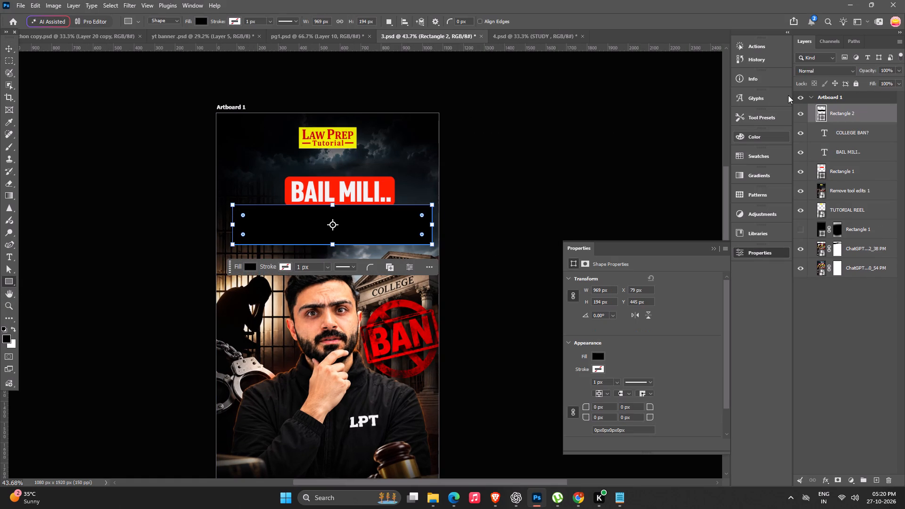
Set the fill of the black rectangle over COLLEGE BAN? to the yellow sampled from the Law Prep Tutorial logo.
{"action": "double_click", "coordinate": [820, 109]}
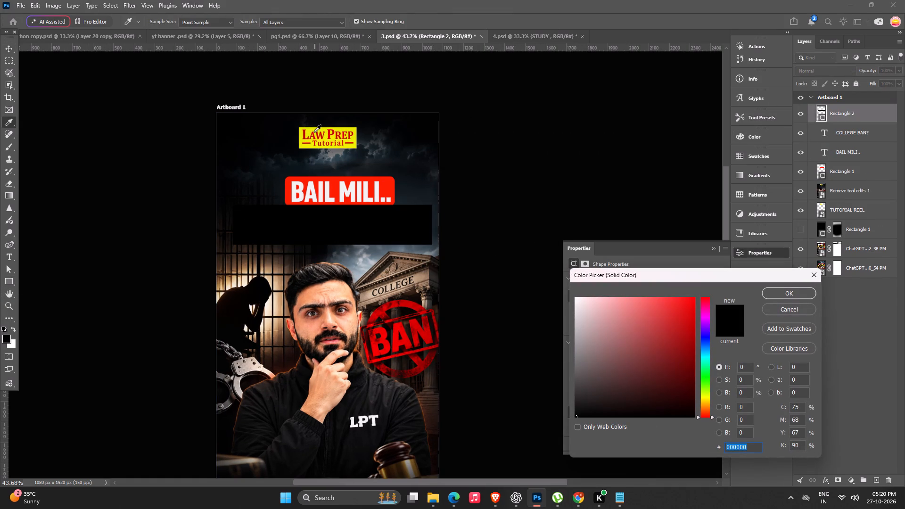
{"action": "left_click", "coordinate": [314, 129]}
{"action": "key", "text": "Return"}
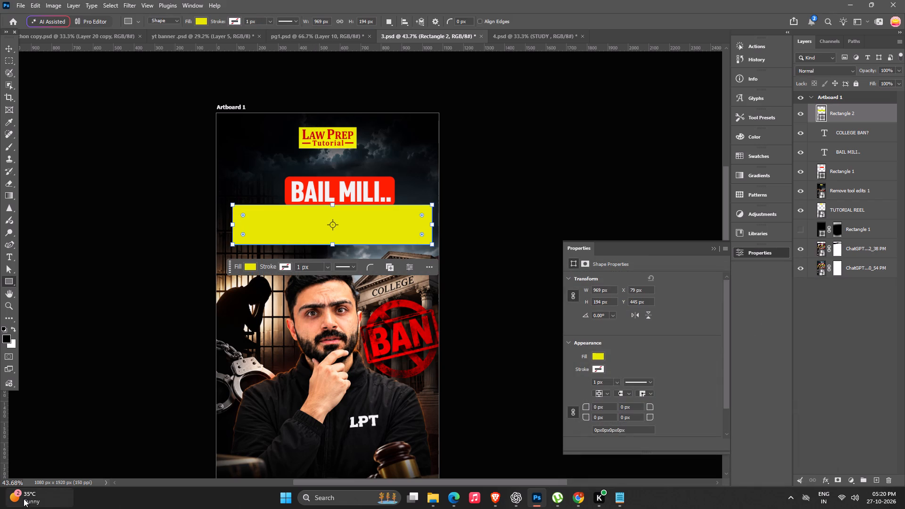
Place the COLLEGE BAN? text layer above the yellow rectangle and fill the text with black.
{"action": "key", "text": "v"}
{"action": "left_click", "coordinate": [396, 230]}
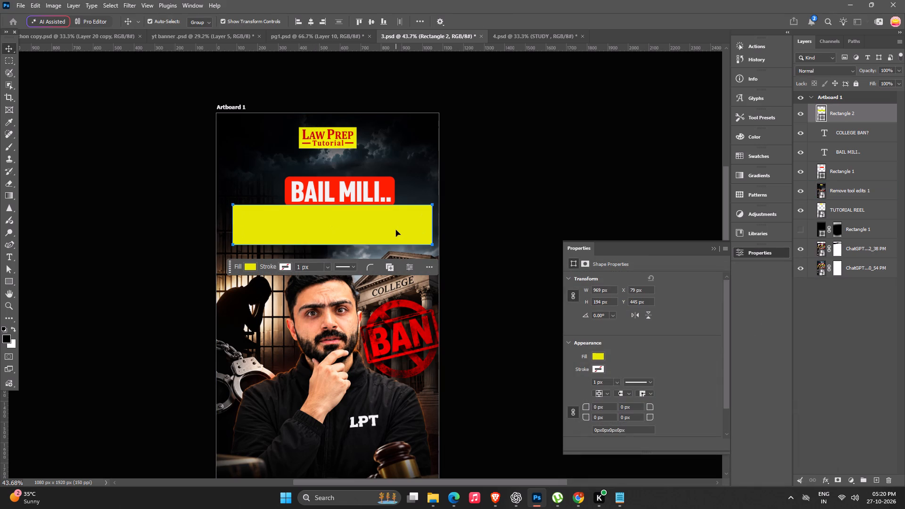
{"action": "left_click_drag", "start_coordinate": [845, 128], "coordinate": [847, 103]}
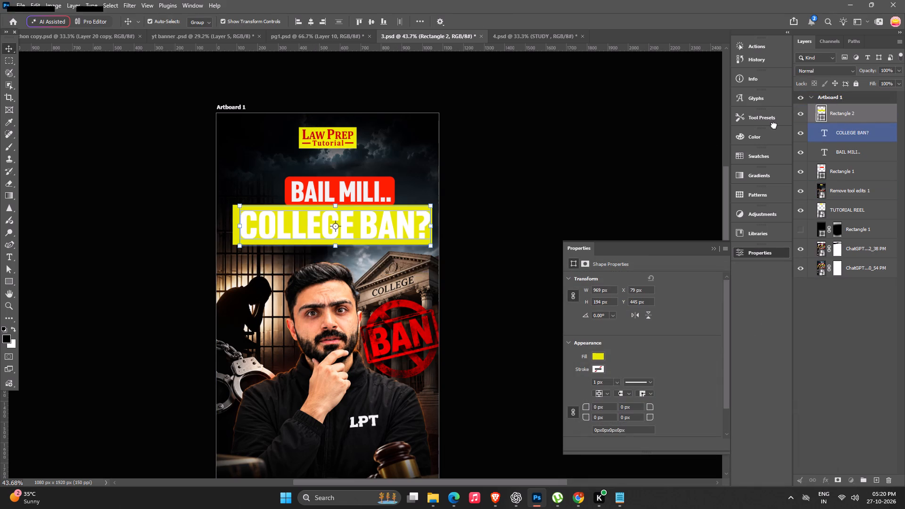
{"action": "key", "text": "alt+BackSpace"}
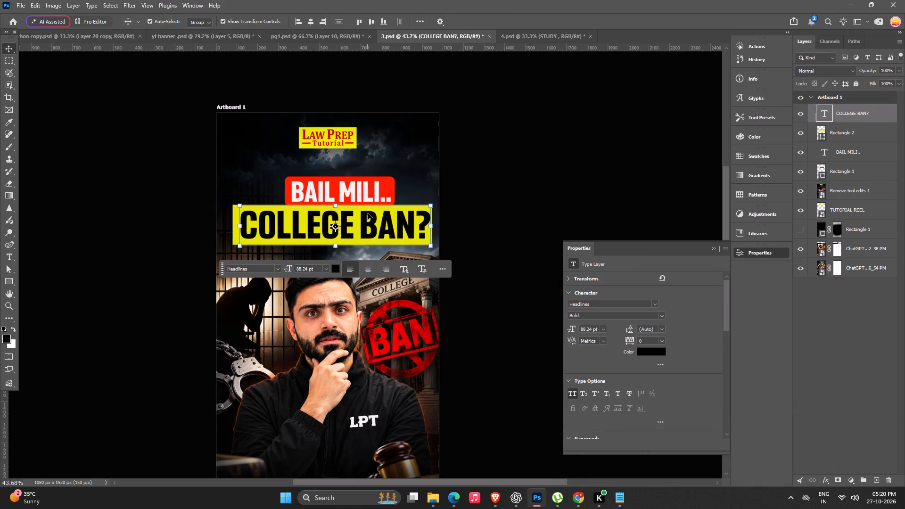
Align both headline texts and their red and yellow rectangles to a common horizontal centre.
{"action": "left_click", "coordinate": [584, 155]}
{"action": "scroll", "coordinate": [567, 157], "scroll_direction": "down", "scroll_amount": 8, "text": "alt"}
{"action": "key", "text": "space"}
{"action": "left_click_drag", "start_coordinate": [239, 238], "coordinate": [254, 167]}
{"action": "scroll", "coordinate": [351, 142], "scroll_direction": "up", "scroll_amount": 2, "text": "alt"}
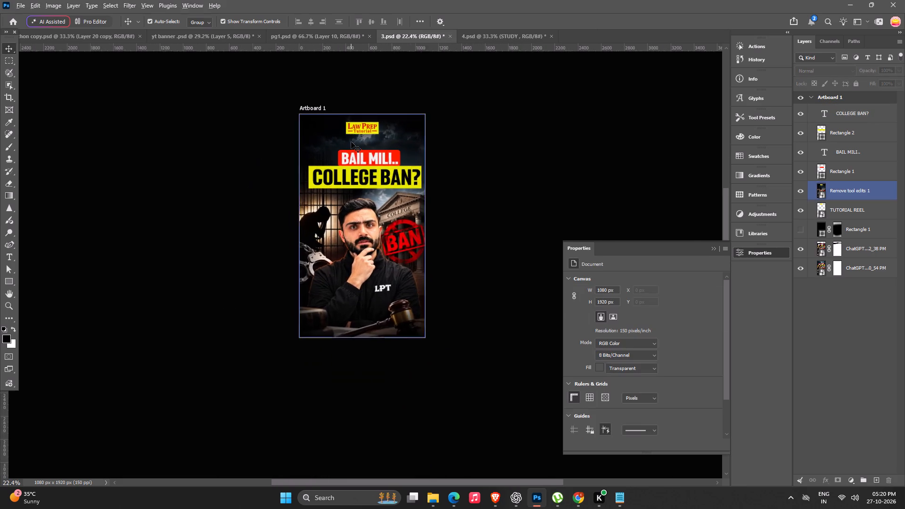
{"action": "scroll", "coordinate": [351, 142], "scroll_direction": "up", "scroll_amount": 5, "text": "alt"}
{"action": "key", "text": "space"}
{"action": "left_click_drag", "start_coordinate": [356, 188], "coordinate": [325, 181]}
{"action": "scroll", "coordinate": [398, 219], "scroll_direction": "up", "scroll_amount": 4, "text": "alt"}
{"action": "left_click", "coordinate": [384, 209]}
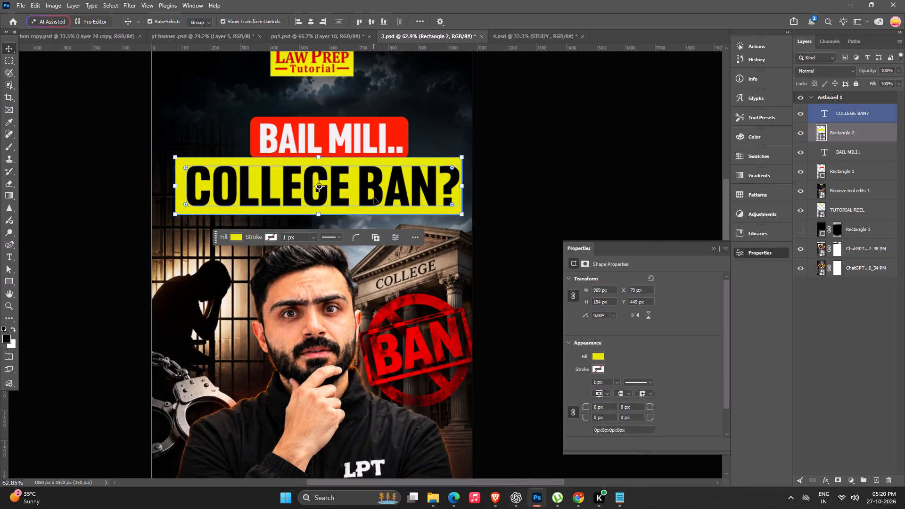
{"action": "left_click", "coordinate": [373, 197], "text": "shift"}
{"action": "left_click", "coordinate": [399, 127], "text": "shift"}
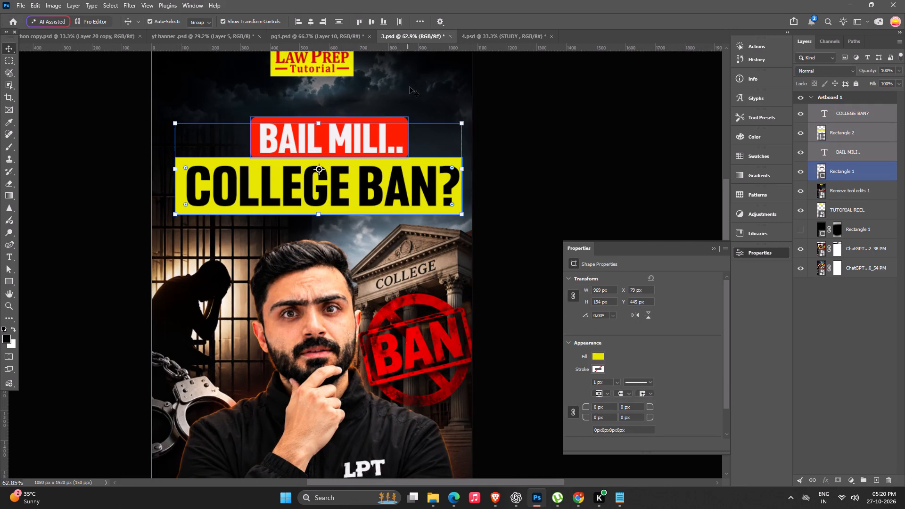
{"action": "scroll", "coordinate": [392, 118], "scroll_direction": "up", "scroll_amount": 6, "text": "alt"}
{"action": "left_click", "coordinate": [593, 67]}
{"action": "left_click", "coordinate": [378, 120]}
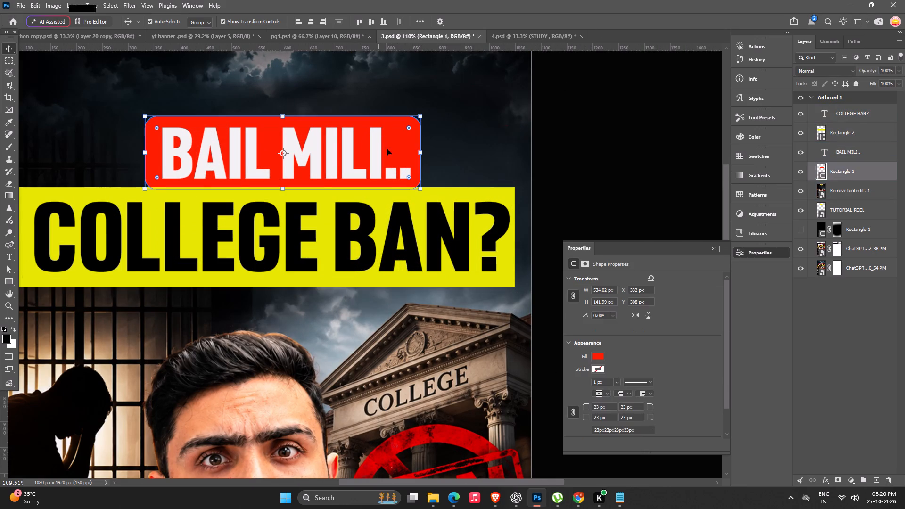
{"action": "left_click", "coordinate": [510, 197], "text": "shift"}
{"action": "left_click", "coordinate": [437, 229], "text": "shift"}
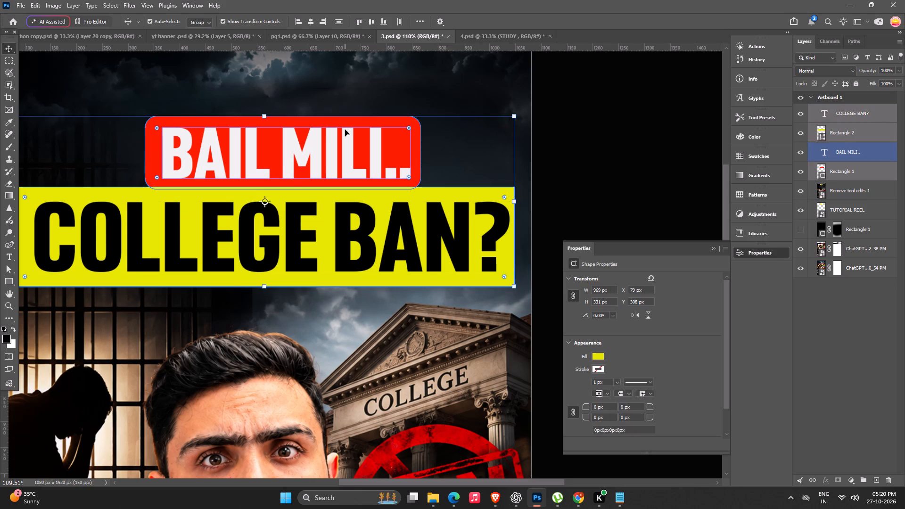
{"action": "left_click", "coordinate": [346, 136], "text": "shift"}
{"action": "left_click", "coordinate": [314, 20]}
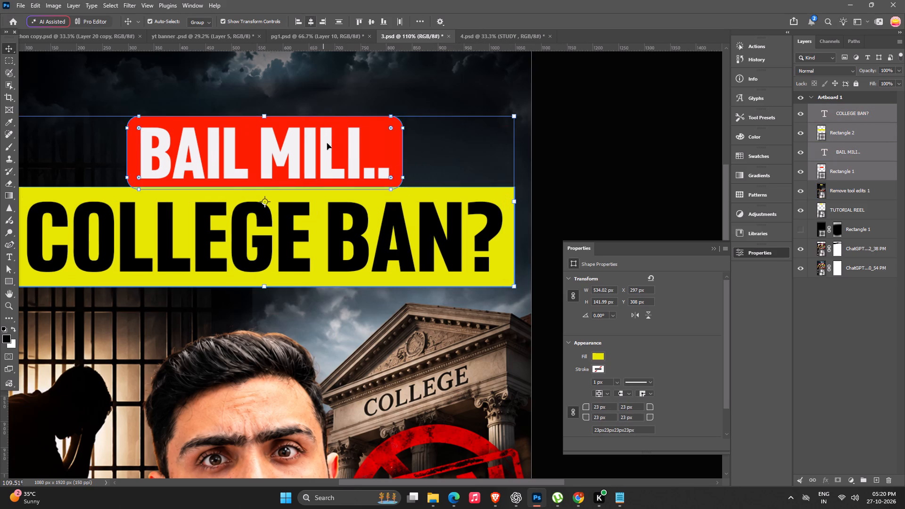
Scale the BAIL MILI.. and COLLEGE BAN? texts together with their rectangles to about 96.8%.
{"action": "scroll", "coordinate": [331, 147], "scroll_direction": "down", "scroll_amount": 13, "text": "alt"}
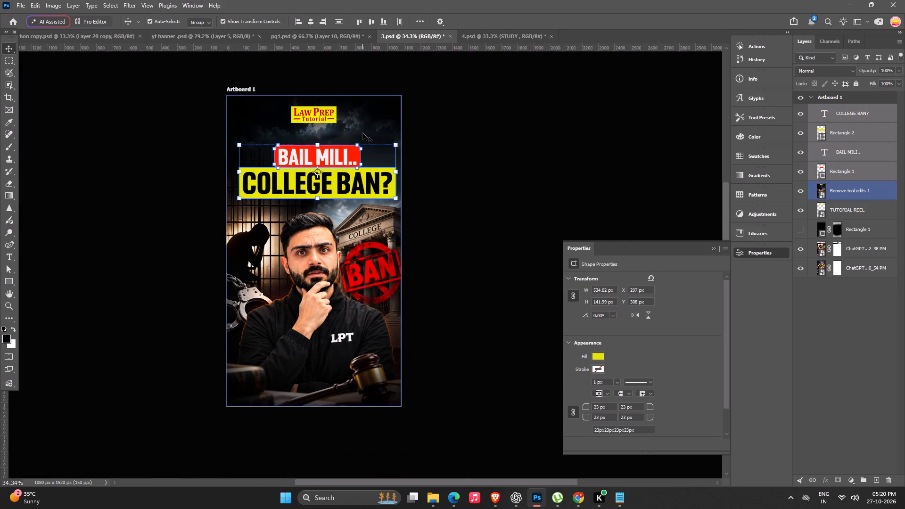
{"action": "left_click", "coordinate": [400, 146], "text": "alt"}
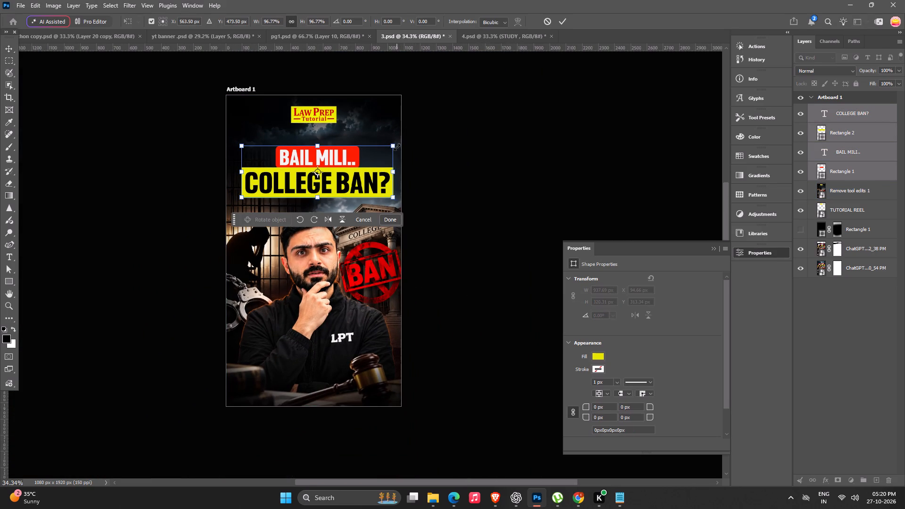
{"action": "key", "text": "Return"}
{"action": "left_click", "coordinate": [467, 171]}
Enlarge BAIL MILI.. and its red rectangle together to about 121.5%, keeping them centred just above the yellow rectangle.
{"action": "scroll", "coordinate": [296, 169], "scroll_direction": "up", "scroll_amount": 5, "text": "alt"}
{"action": "left_click", "coordinate": [396, 144]}
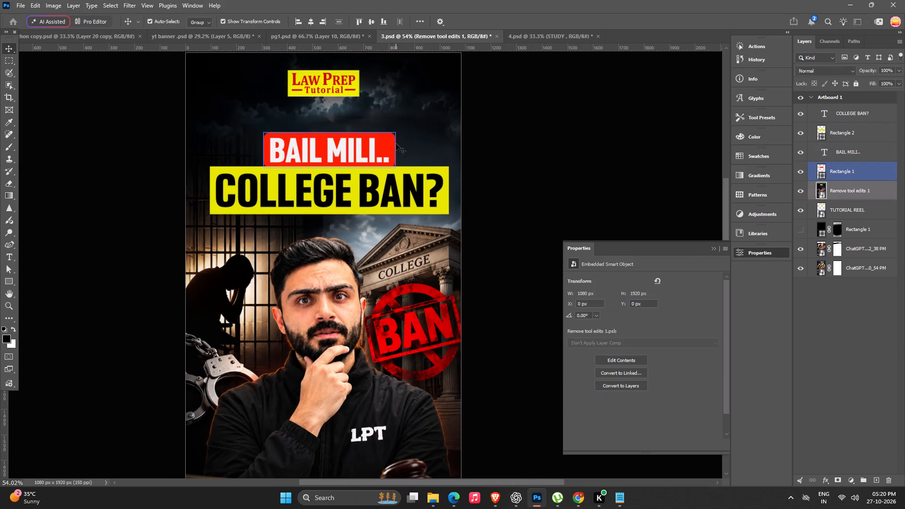
{"action": "left_click", "coordinate": [371, 144], "text": "shift"}
{"action": "left_click_drag", "start_coordinate": [569, 141], "coordinate": [564, 141]}
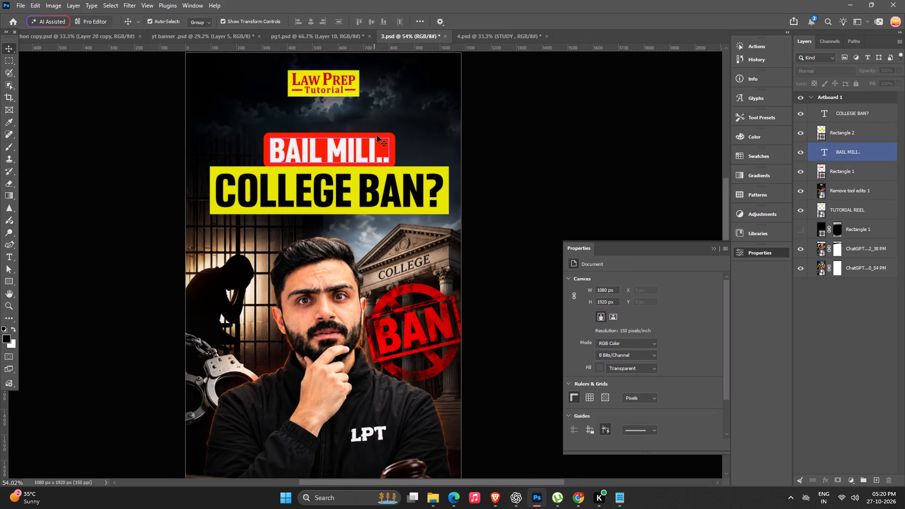
{"action": "left_click", "coordinate": [390, 136]}
{"action": "left_click", "coordinate": [372, 149], "text": "shift"}
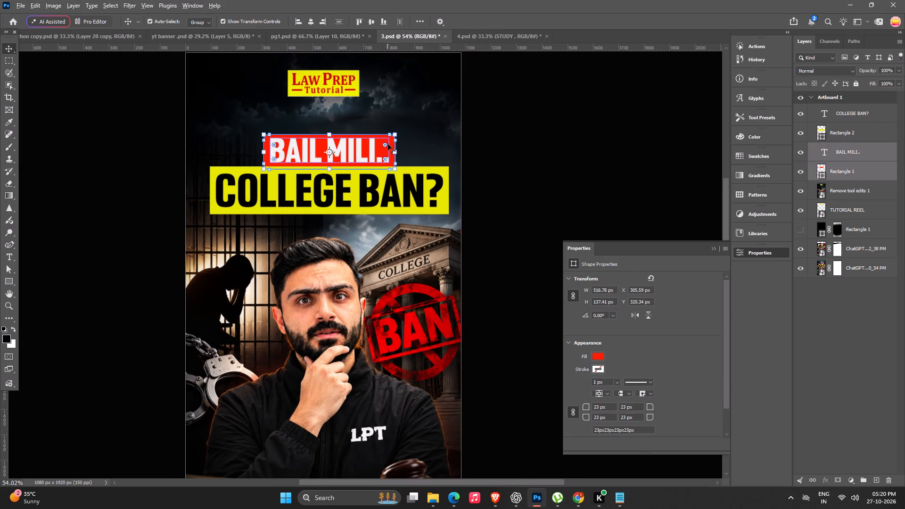
{"action": "left_click_drag", "start_coordinate": [399, 130], "coordinate": [410, 126], "text": "alt"}
{"action": "left_click", "coordinate": [368, 151]}
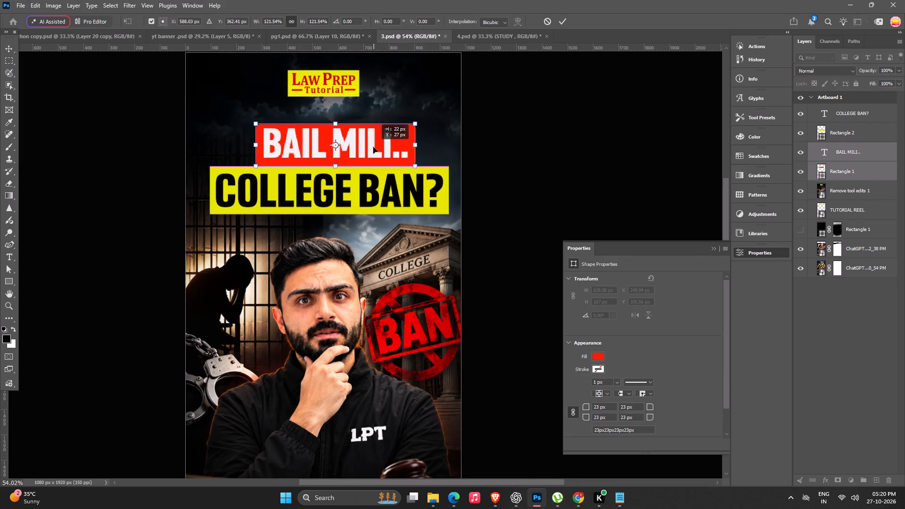
{"action": "key", "text": "Return"}
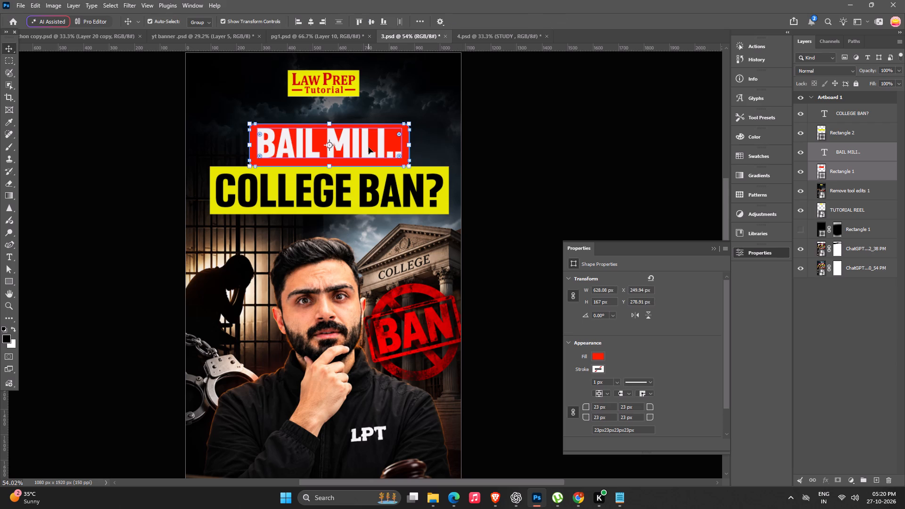
{"action": "left_click", "coordinate": [602, 98]}
Align the horizontal centres of the red and yellow headline rectangles.
{"action": "left_click", "coordinate": [444, 176]}
{"action": "left_click", "coordinate": [394, 136], "text": "shift"}
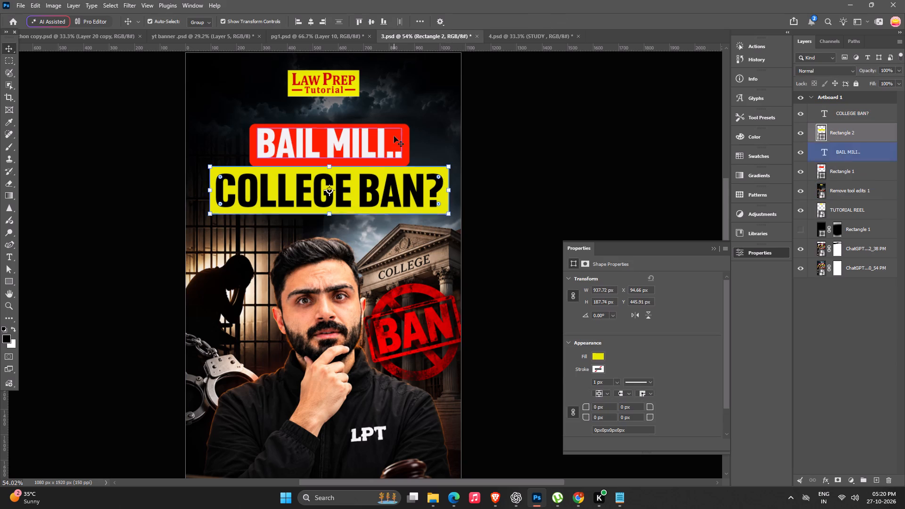
{"action": "left_click_drag", "start_coordinate": [598, 82], "coordinate": [568, 82]}
{"action": "left_click_drag", "start_coordinate": [585, 102], "coordinate": [578, 102]}
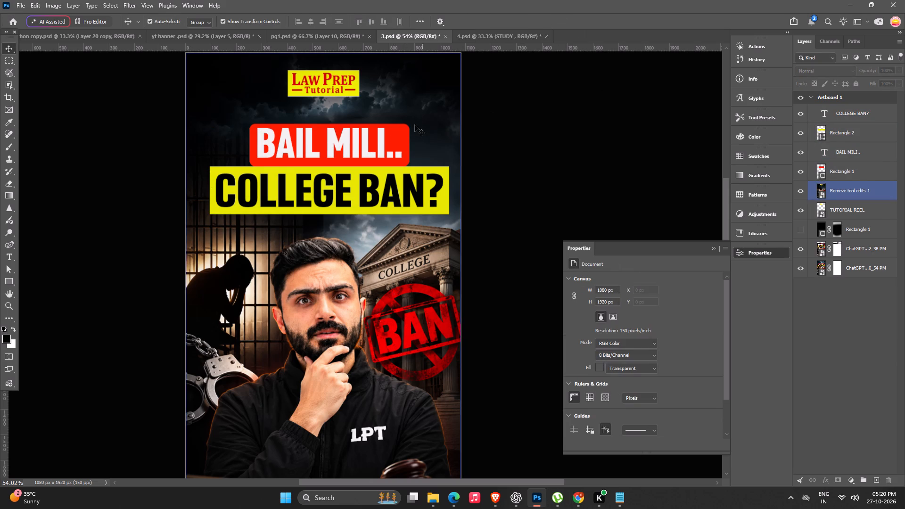
{"action": "left_click", "coordinate": [406, 127]}
{"action": "left_click", "coordinate": [448, 176], "text": "shift"}
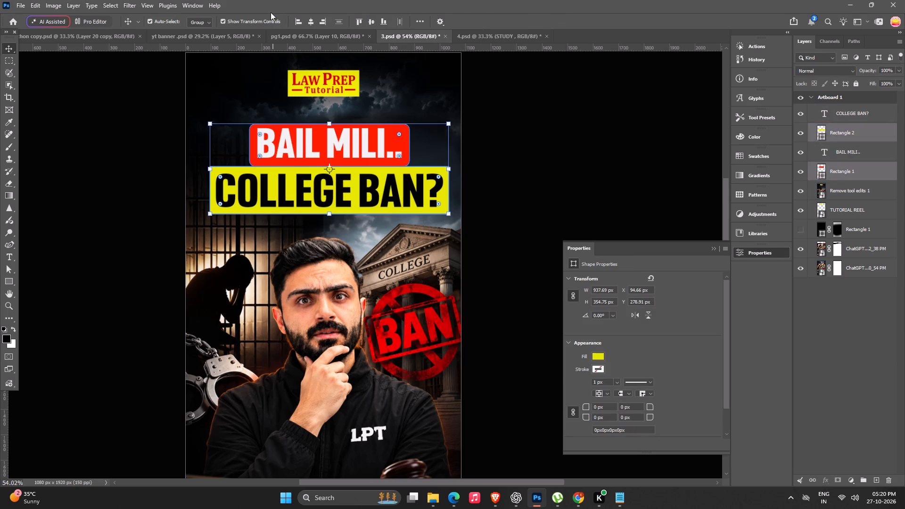
{"action": "left_click", "coordinate": [311, 17]}
{"action": "left_click", "coordinate": [534, 166]}
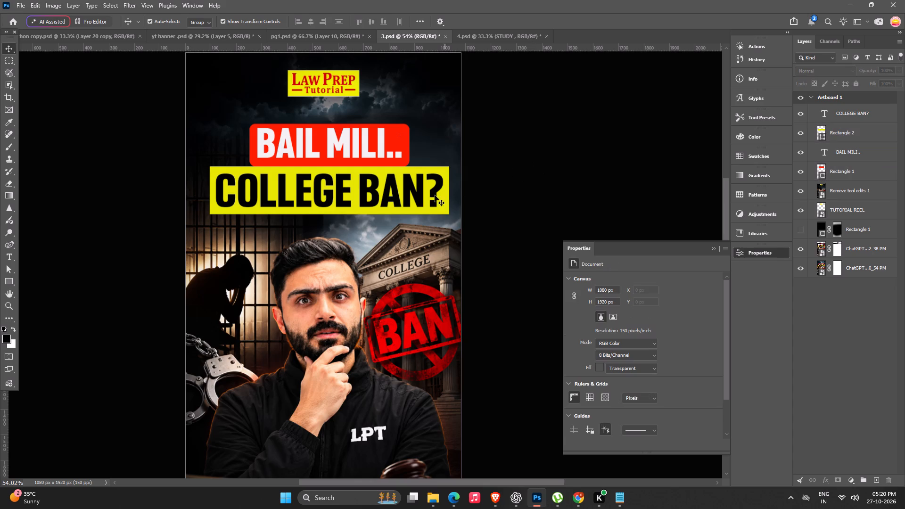
Add a drop shadow with default settings to the COLLEGE BAN? text layer.
{"action": "scroll", "coordinate": [420, 205], "scroll_direction": "down", "scroll_amount": 7, "text": "alt"}
{"action": "key", "text": "space"}
{"action": "key", "text": "space"}
{"action": "key", "text": "space"}
{"action": "key", "text": "space"}
{"action": "key", "text": "space"}
{"action": "key", "text": "space"}
{"action": "key", "text": "space"}
{"action": "key", "text": "space"}
{"action": "key", "text": "space"}
{"action": "key", "text": "space"}
{"action": "key", "text": "space"}
{"action": "key", "text": "space"}
{"action": "key", "text": "space"}
{"action": "key", "text": "space"}
{"action": "key", "text": "space"}
{"action": "key", "text": "space"}
{"action": "key", "text": "space"}
{"action": "key", "text": "space"}
{"action": "key", "text": "space"}
{"action": "key", "text": "space"}
{"action": "left_click_drag", "start_coordinate": [357, 271], "coordinate": [336, 275]}
{"action": "scroll", "coordinate": [379, 192], "scroll_direction": "up", "scroll_amount": 4, "text": "alt"}
{"action": "left_click", "coordinate": [391, 208]}
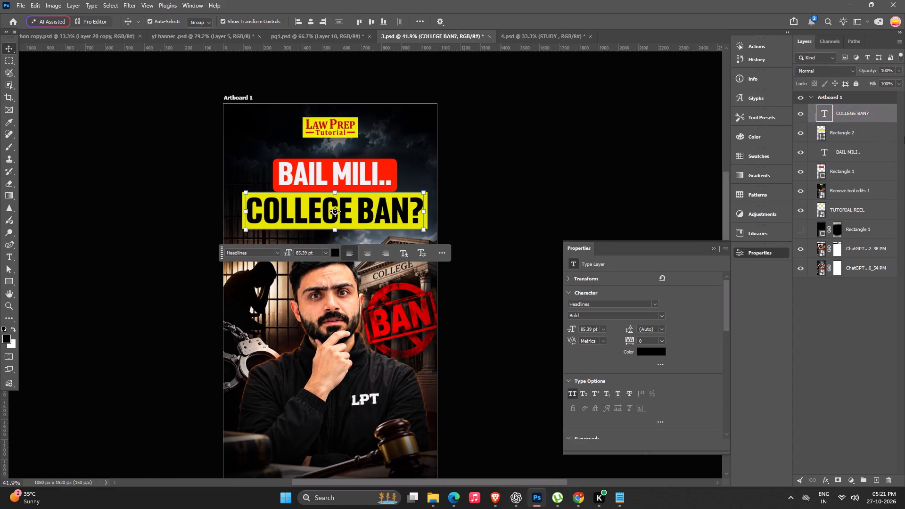
{"action": "double_click", "coordinate": [885, 112]}
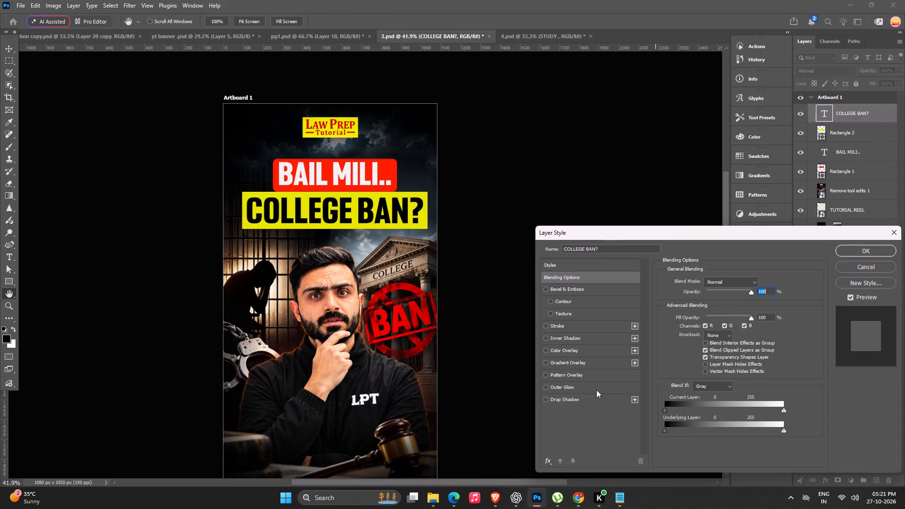
{"action": "left_click", "coordinate": [588, 398]}
{"action": "left_click", "coordinate": [767, 410], "text": "alt"}
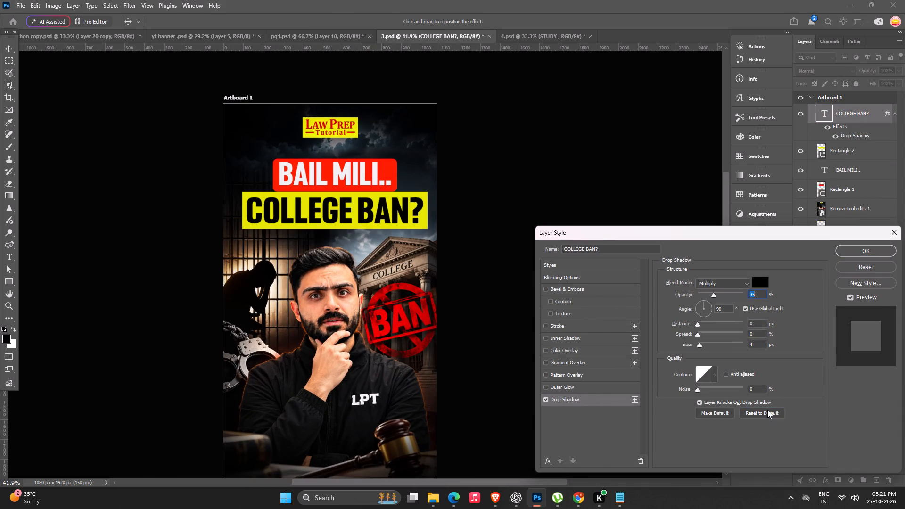
{"action": "left_click", "coordinate": [859, 247]}
{"action": "left_click", "coordinate": [690, 162]}
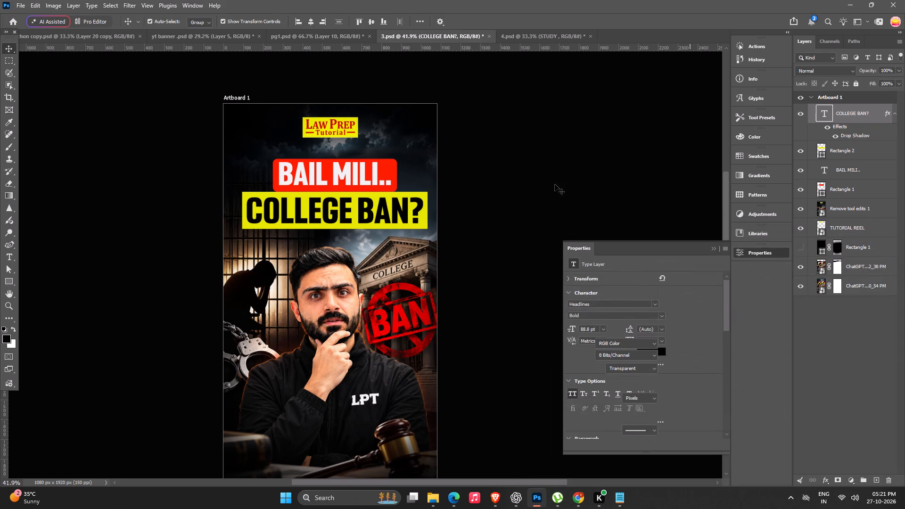
Nudge the BAIL MILI.. text down 10 px within its red rectangle.
{"action": "scroll", "coordinate": [391, 182], "scroll_direction": "up", "scroll_amount": 4, "text": "alt"}
{"action": "left_click", "coordinate": [368, 167]}
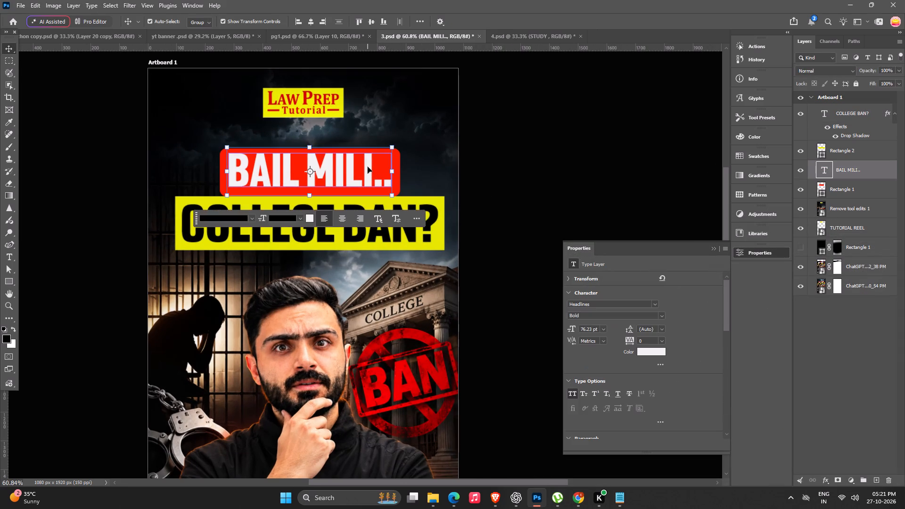
{"action": "key", "text": "shift+Down"}
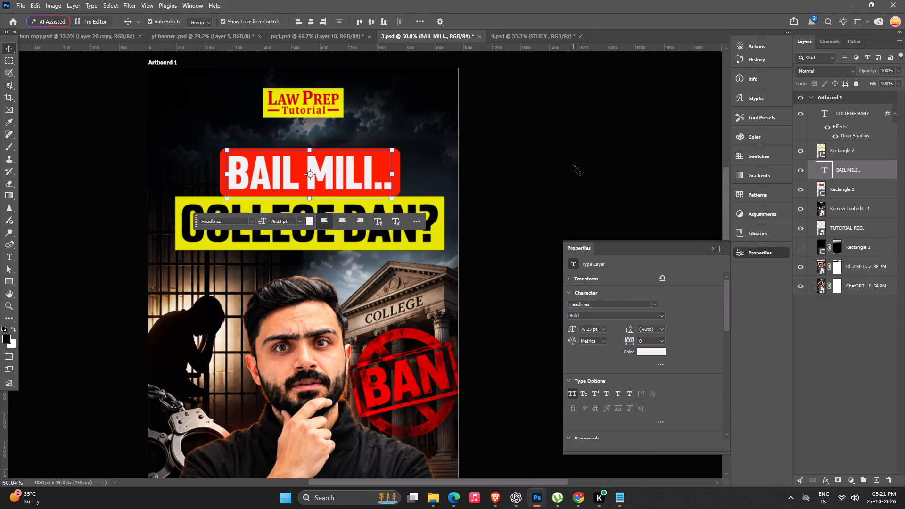
{"action": "left_click", "coordinate": [573, 165]}
Reduce the corner rounding of the red rectangle behind BAIL MILI..
{"action": "key", "text": "space"}
{"action": "left_click_drag", "start_coordinate": [300, 291], "coordinate": [256, 282]}
{"action": "scroll", "coordinate": [257, 281], "scroll_direction": "down", "scroll_amount": 10, "text": "alt"}
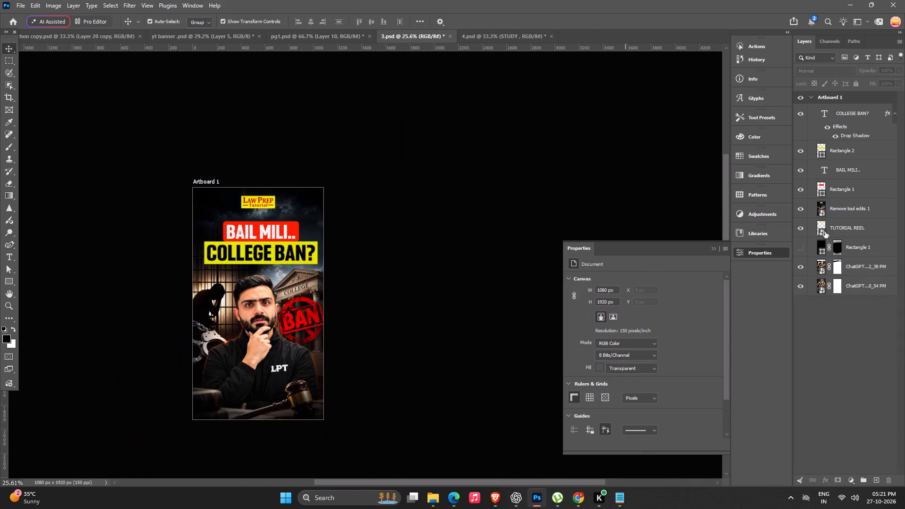
{"action": "left_click", "coordinate": [866, 114]}
{"action": "left_click", "coordinate": [414, 241]}
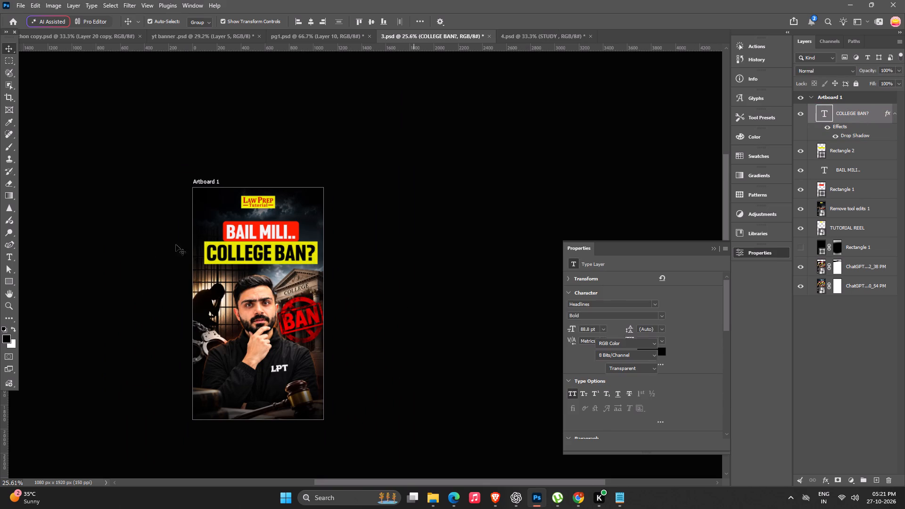
{"action": "scroll", "coordinate": [215, 228], "scroll_direction": "up", "scroll_amount": 6, "text": "alt"}
{"action": "scroll", "coordinate": [337, 227], "scroll_direction": "up", "scroll_amount": 6, "text": "alt"}
{"action": "left_click", "coordinate": [345, 227]}
{"action": "left_click", "coordinate": [601, 207]}
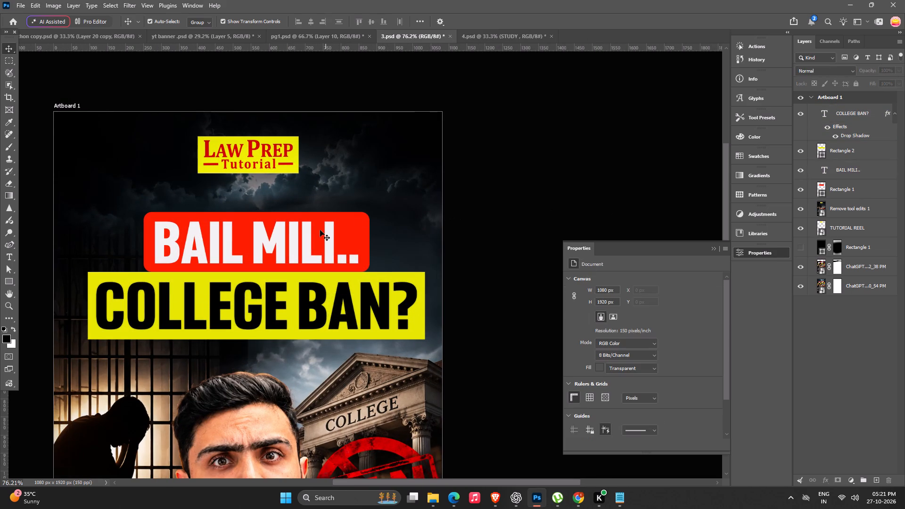
{"action": "left_click", "coordinate": [368, 217]}
{"action": "left_click_drag", "start_coordinate": [154, 220], "coordinate": [142, 218]}
{"action": "left_click", "coordinate": [523, 191]}
Stamp all visible layers into a new layer above COLLEGE BAN? and copy the merged cover of the full canvas.
{"action": "scroll", "coordinate": [523, 189], "scroll_direction": "down", "scroll_amount": 8, "text": "alt"}
{"action": "key", "text": "space"}
{"action": "key", "text": "space"}
{"action": "key", "text": "space"}
{"action": "key", "text": "space"}
{"action": "key", "text": "space"}
{"action": "key", "text": "space"}
{"action": "key", "text": "space"}
{"action": "key", "text": "space"}
{"action": "key", "text": "space"}
{"action": "key", "text": "space"}
{"action": "key", "text": "space"}
{"action": "key", "text": "space"}
{"action": "key", "text": "space"}
{"action": "key", "text": "space"}
{"action": "key", "text": "space"}
{"action": "key", "text": "space"}
{"action": "key", "text": "space"}
{"action": "key", "text": "space"}
{"action": "key", "text": "space"}
{"action": "key", "text": "space"}
{"action": "left_click_drag", "start_coordinate": [452, 268], "coordinate": [416, 251]}
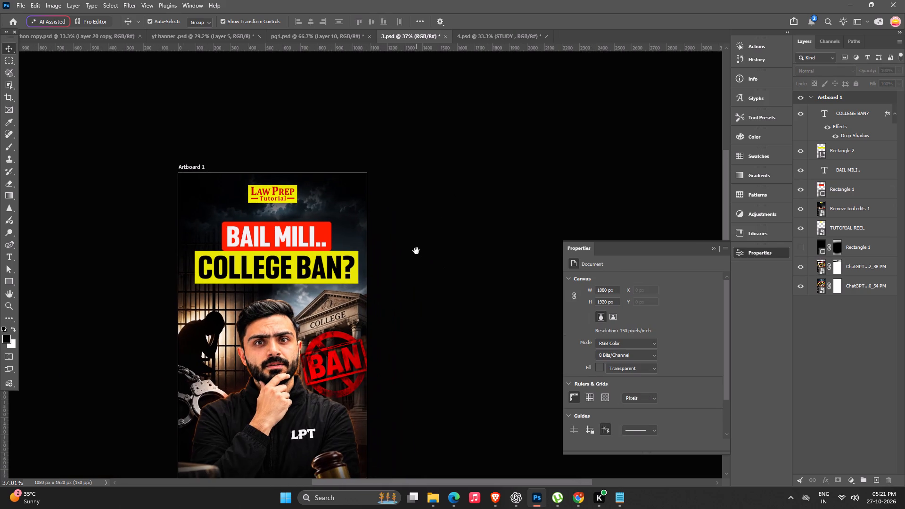
{"action": "left_click_drag", "start_coordinate": [416, 251], "coordinate": [393, 166]}
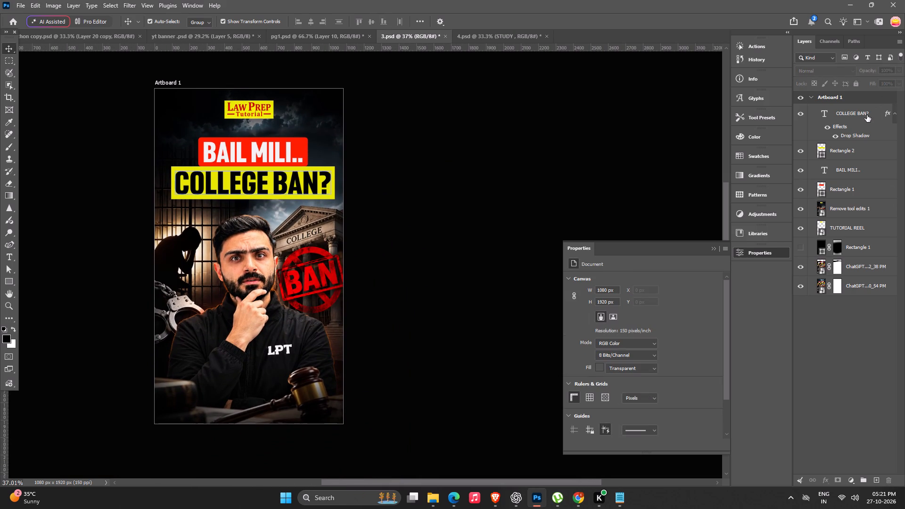
{"action": "left_click", "coordinate": [866, 115]}
{"action": "key", "text": "ctrl+alt+shift+e"}
{"action": "key", "text": "ctrl+a"}
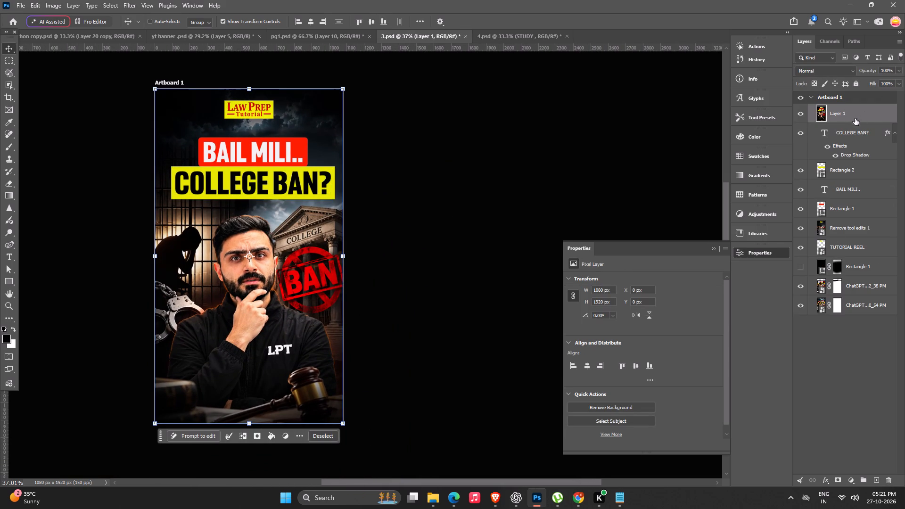
{"action": "key", "text": "ctrl+shift+c"}
Switch to the Chrome window with the LPT Design Sheet.
{"action": "left_click", "coordinate": [580, 504]}
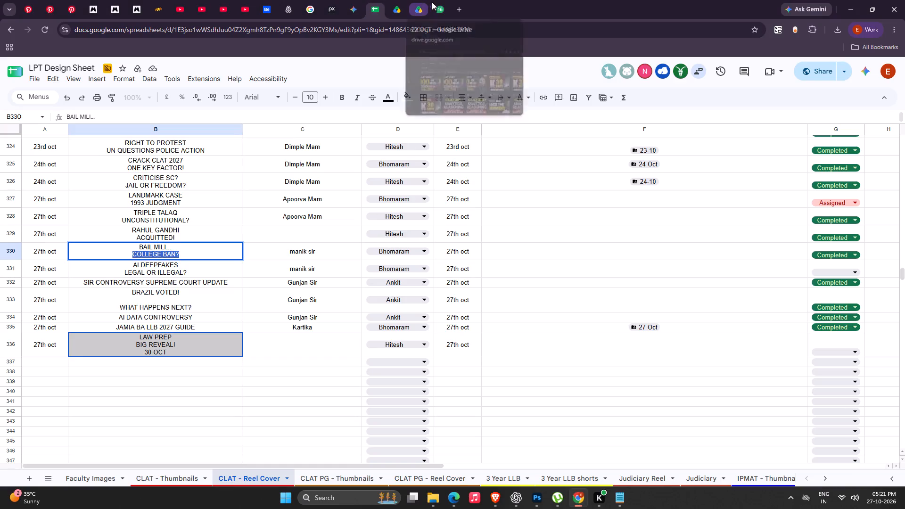